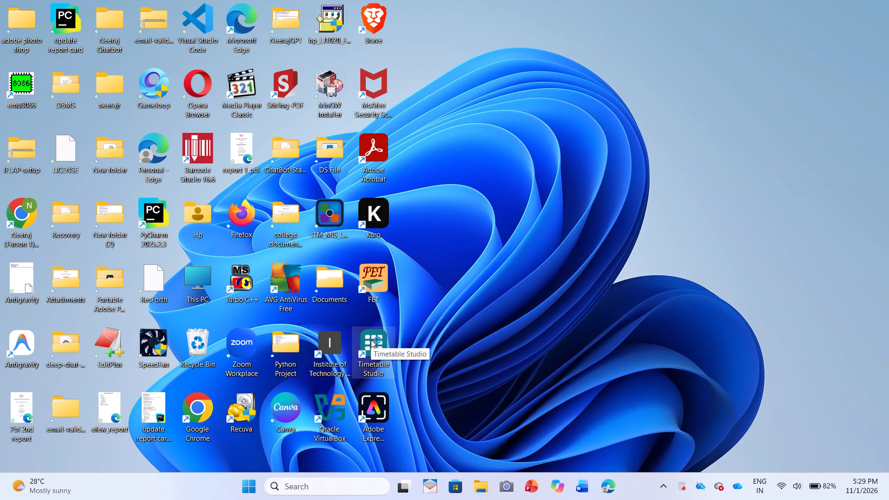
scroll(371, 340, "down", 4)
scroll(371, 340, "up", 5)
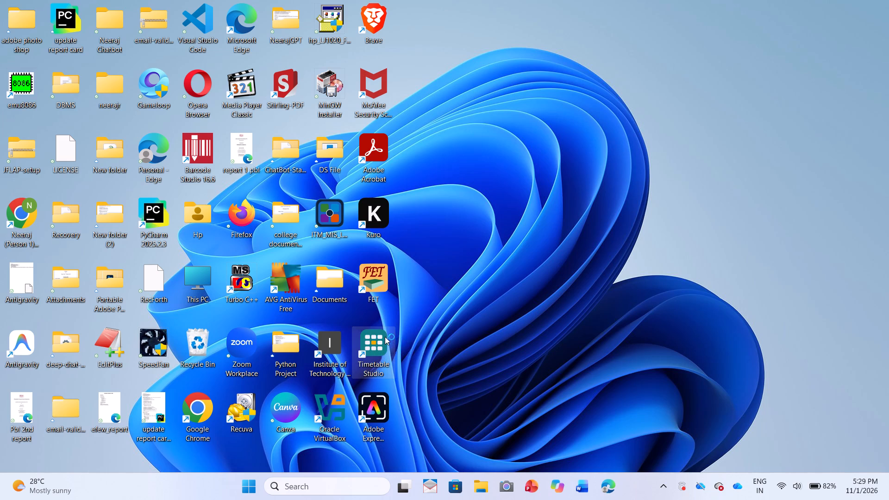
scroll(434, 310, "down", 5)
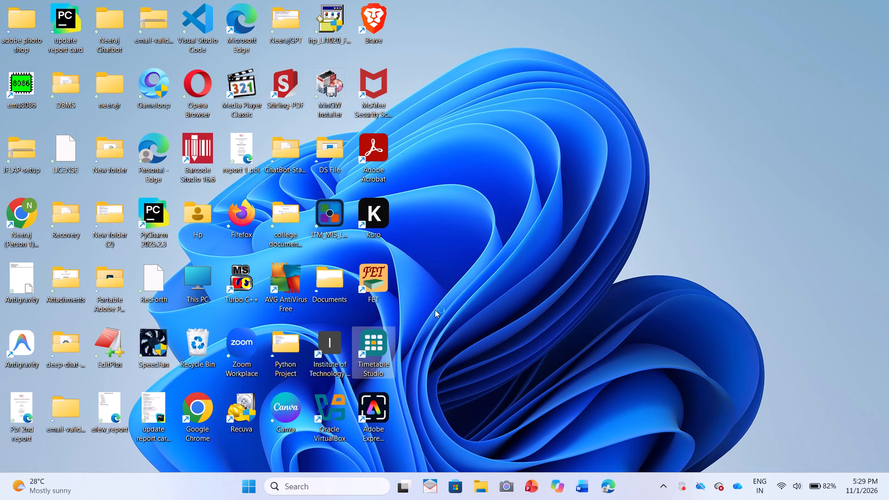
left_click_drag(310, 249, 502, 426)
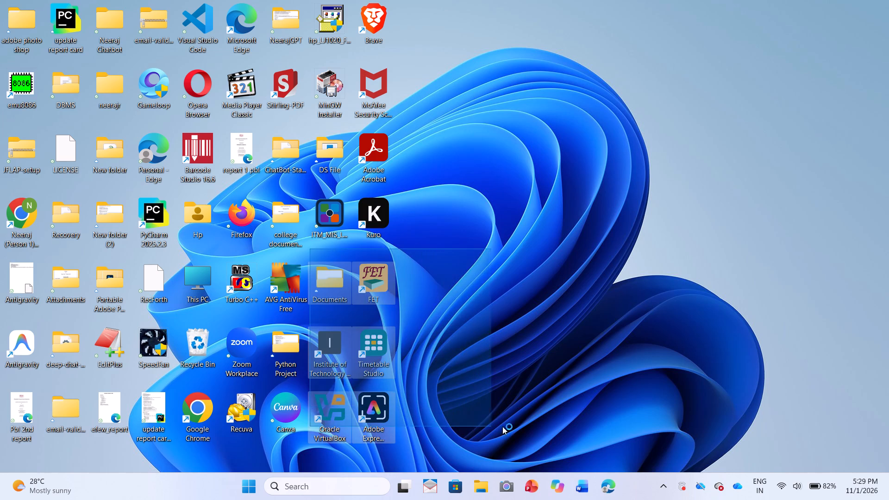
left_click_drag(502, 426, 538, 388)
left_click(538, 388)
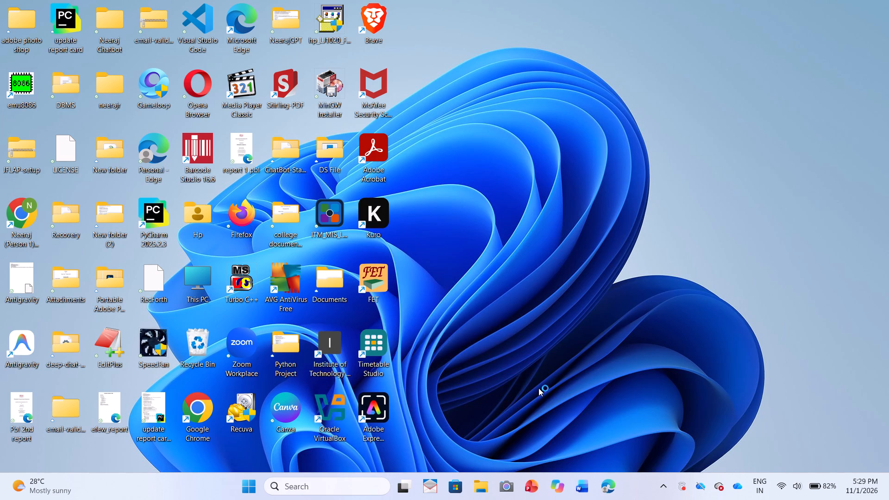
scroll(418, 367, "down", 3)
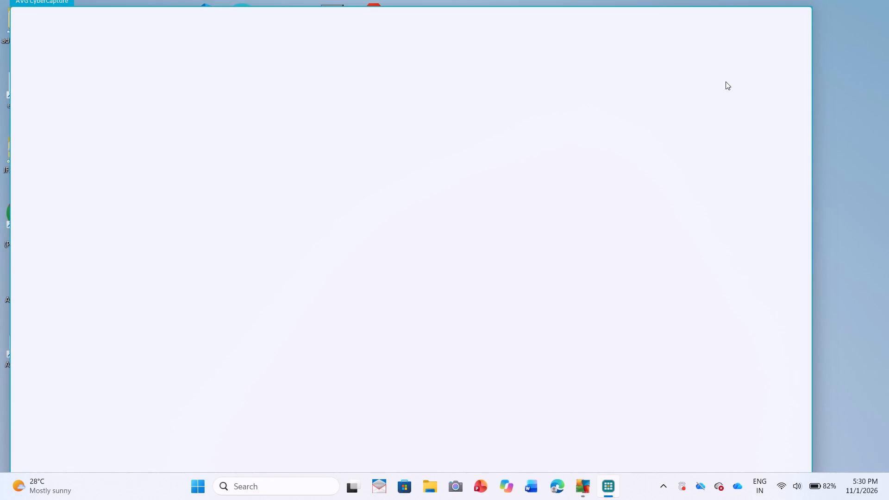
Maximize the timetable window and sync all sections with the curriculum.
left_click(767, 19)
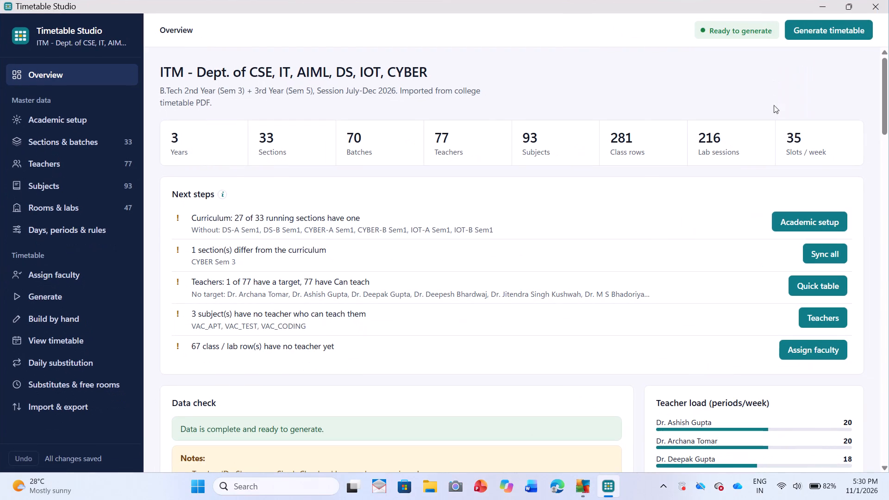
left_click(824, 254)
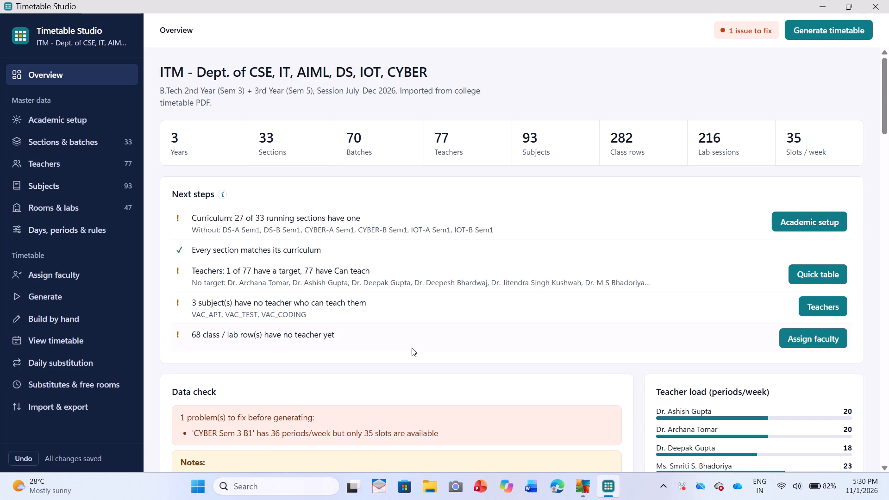
Examine the overview's data check for the reported problem and inspect the CYBER Sem 3 section's load.
scroll(519, 342, "down", 3)
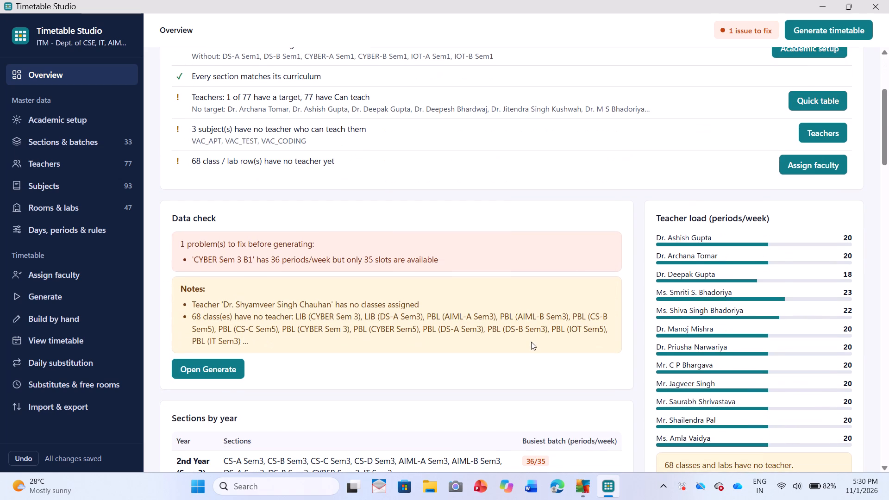
left_click_drag(375, 262, 478, 260)
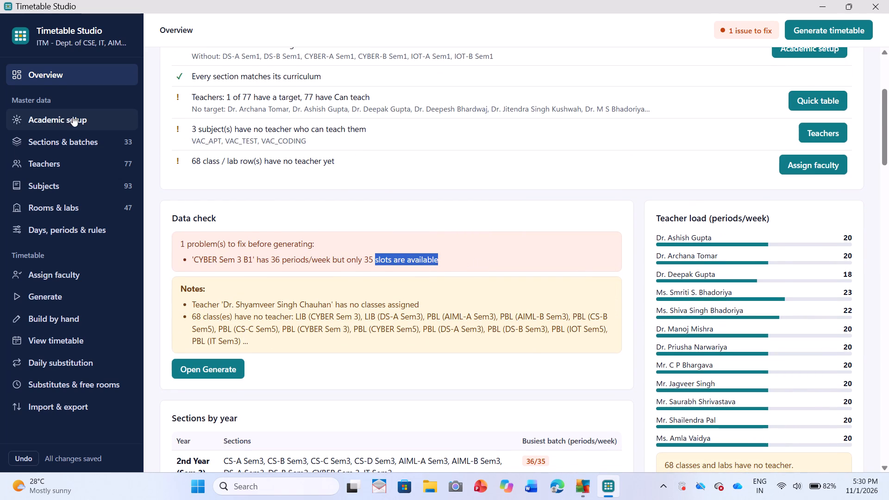
left_click(73, 116)
left_click(72, 135)
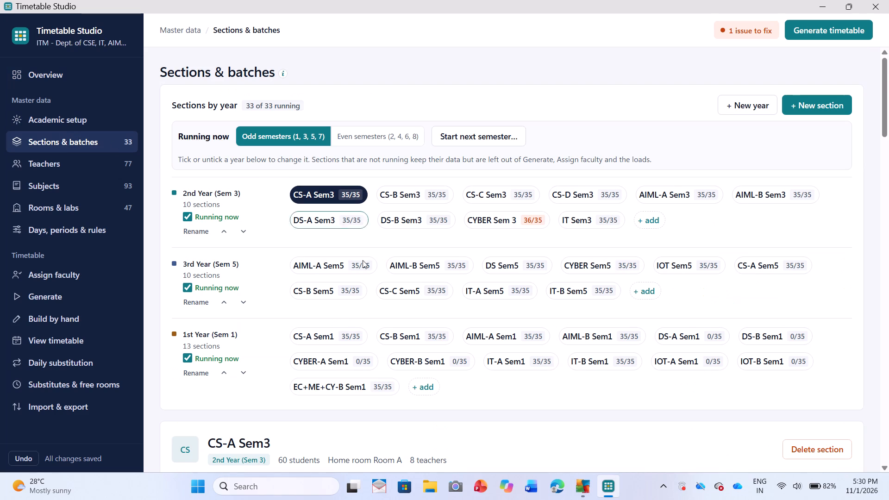
scroll(385, 293, "down", 1)
left_click(491, 171)
left_click(488, 161)
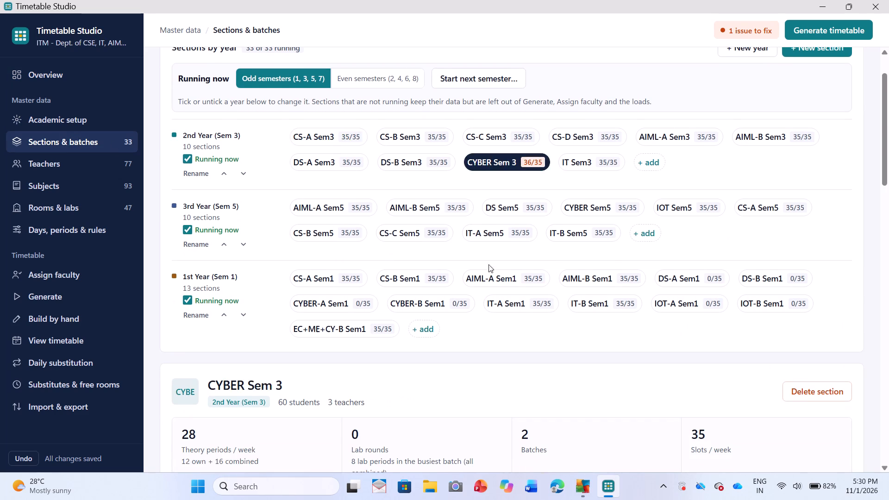
scroll(488, 266, "down", 15)
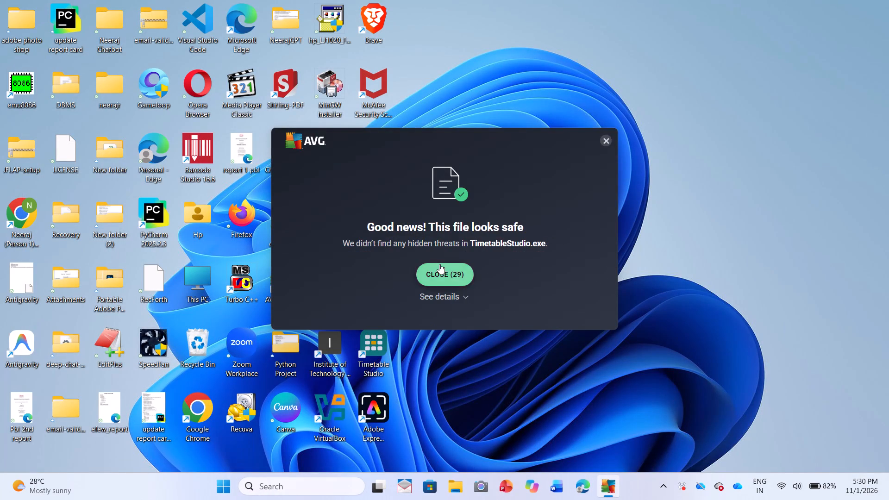
Close the antivirus scan result and maximize the relaunched Timetable Studio window.
left_click(439, 264)
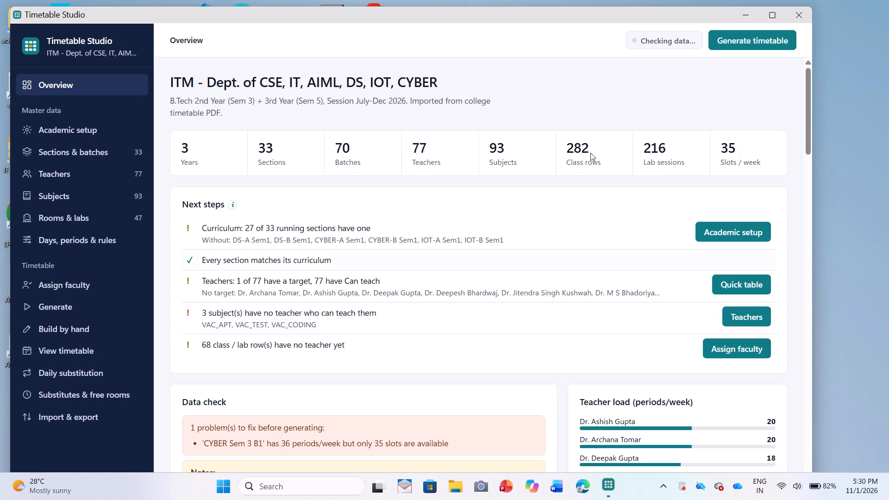
left_click(763, 13)
Open the details of the outstanding data issue.
left_click(740, 23)
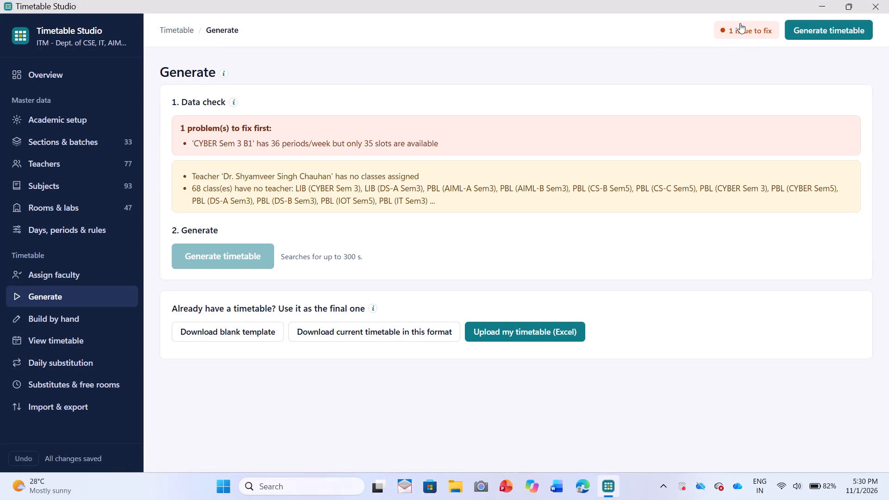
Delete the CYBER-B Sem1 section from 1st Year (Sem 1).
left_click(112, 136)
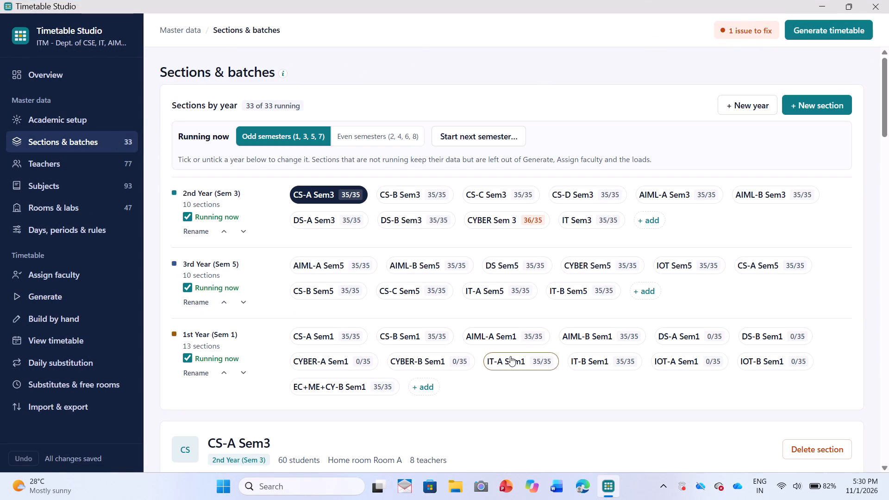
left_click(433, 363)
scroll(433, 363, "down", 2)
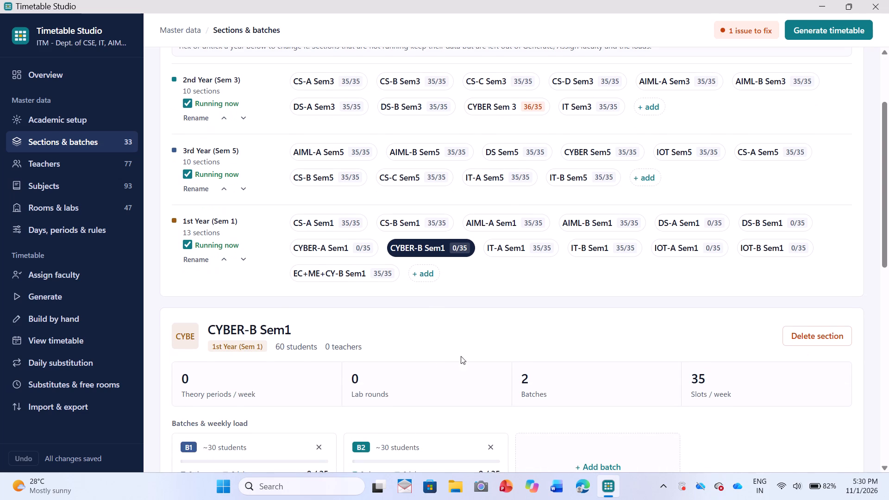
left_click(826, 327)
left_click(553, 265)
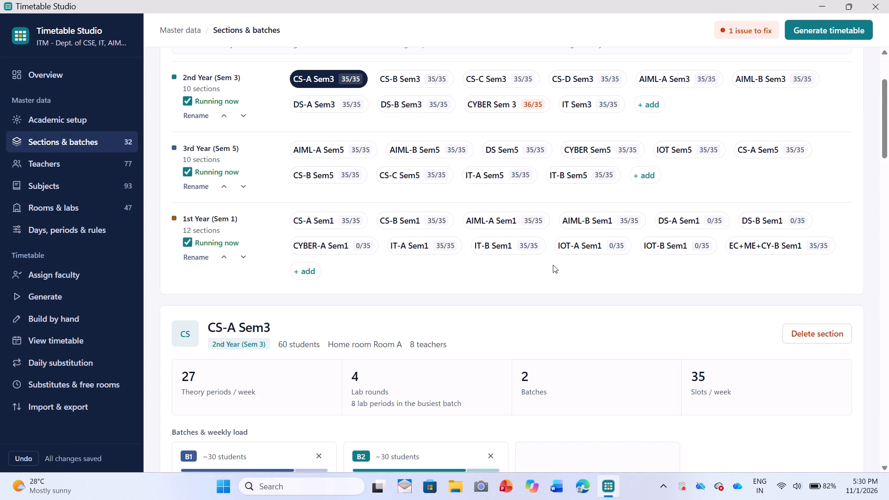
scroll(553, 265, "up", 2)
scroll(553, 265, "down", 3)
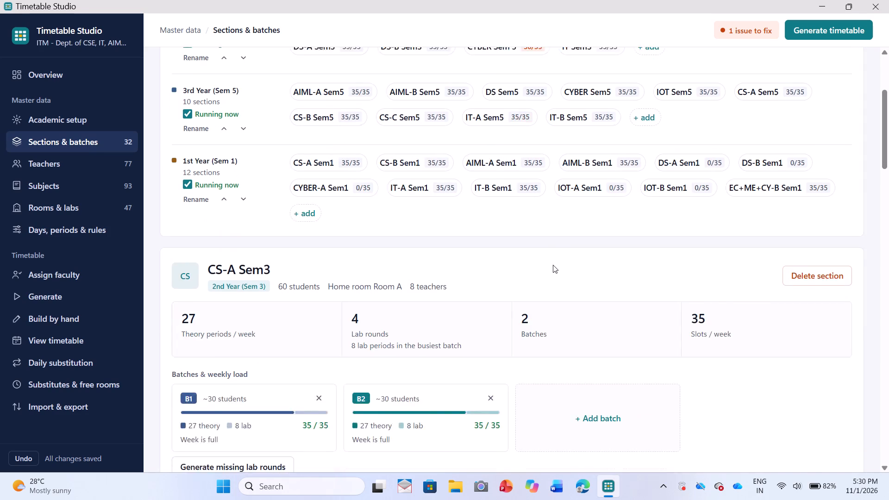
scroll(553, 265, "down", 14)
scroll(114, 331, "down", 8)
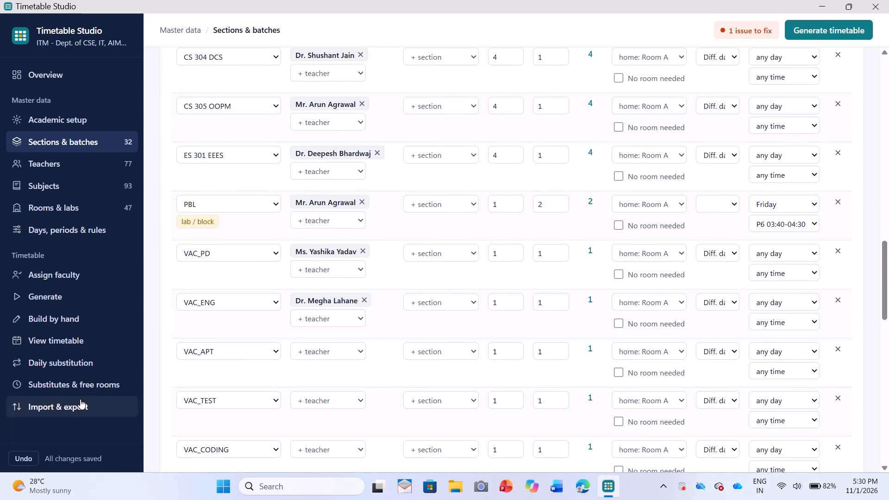
Import the timetable data file timetable (1).fet from Downloads and replace the current data with it.
left_click(80, 399)
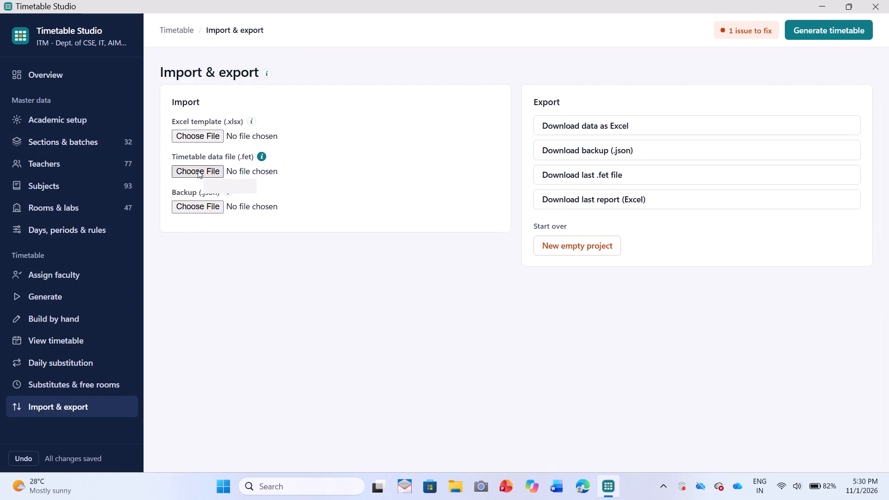
left_click(198, 170)
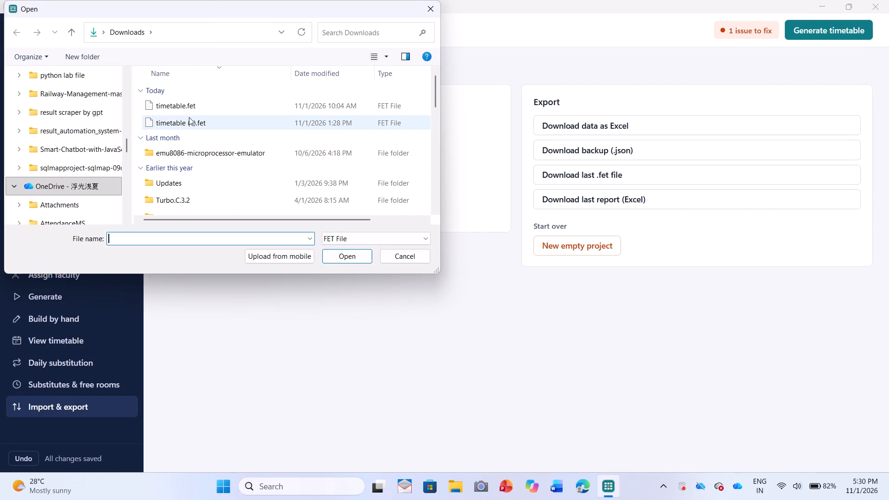
left_click(193, 124)
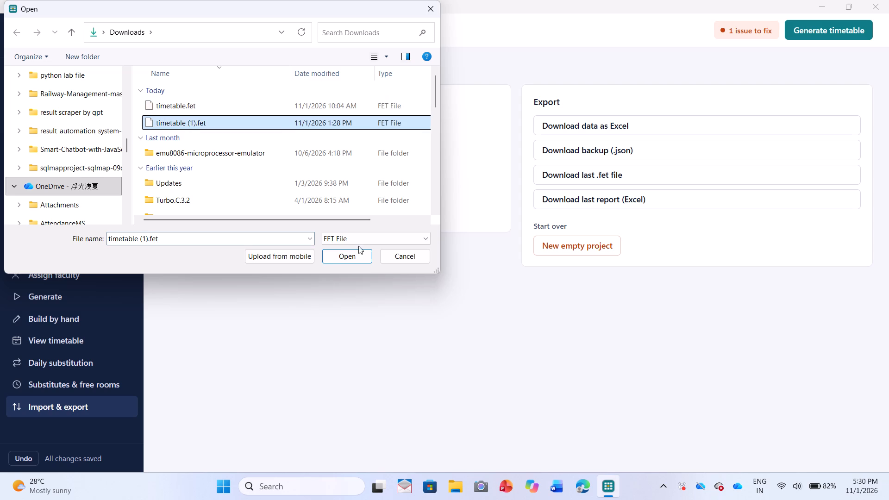
left_click(353, 256)
left_click(250, 340)
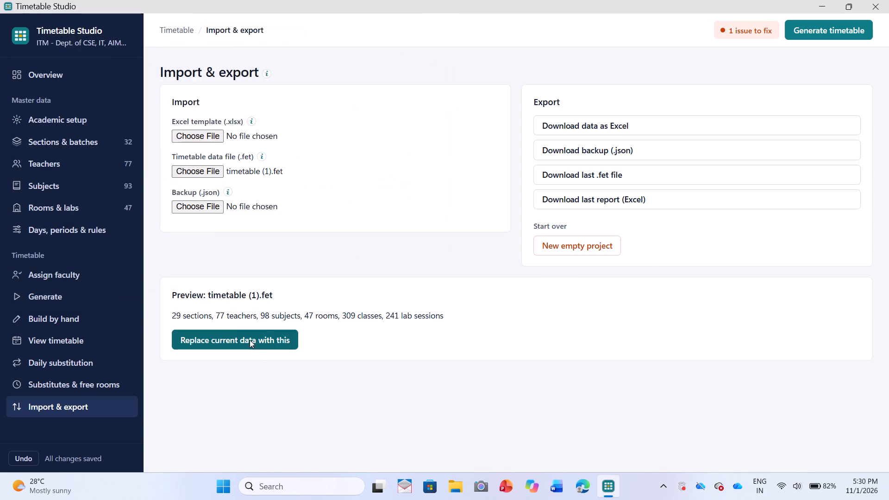
left_click(552, 277)
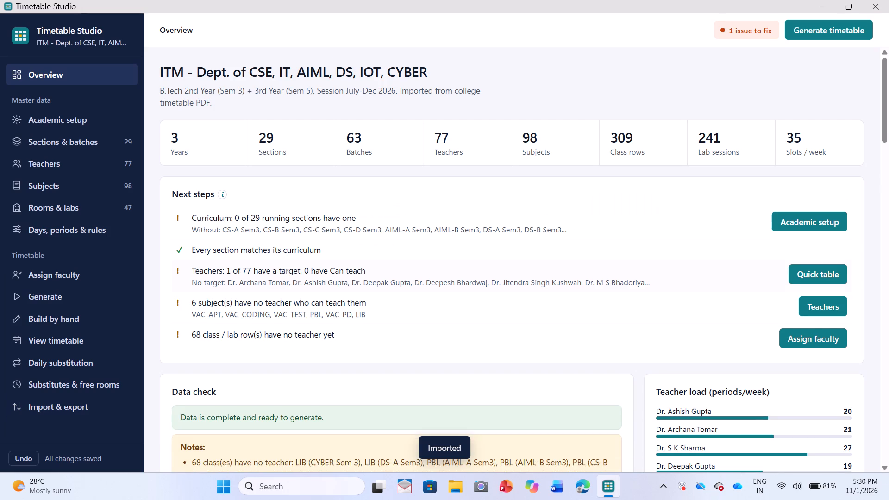
Review the imported project's overview and its academic structure of branches and admission years.
scroll(419, 281, "down", 10)
scroll(54, 127, "up", 6)
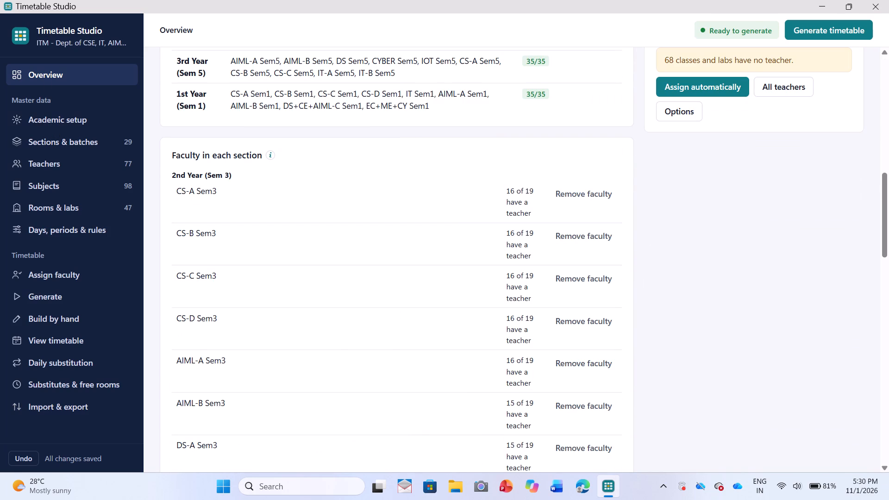
left_click(46, 118)
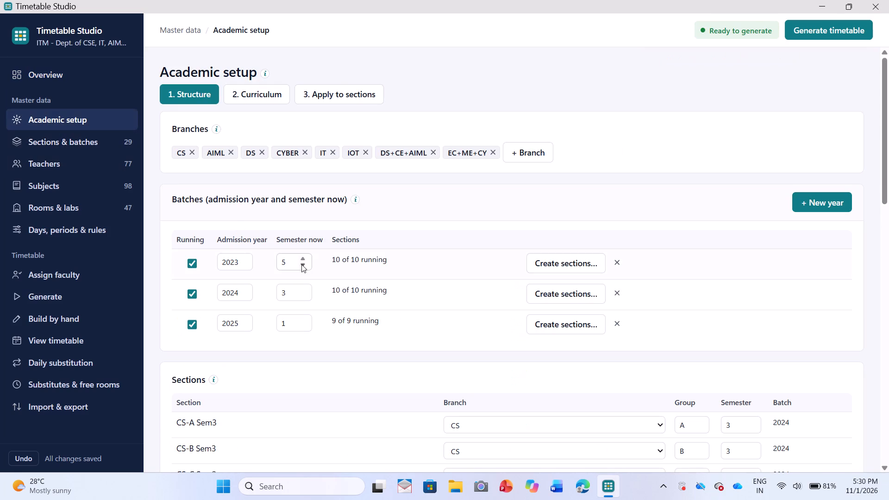
Examine the sections by year and the CS-A Sem3 section's batches, weekly load and settings.
left_click(56, 143)
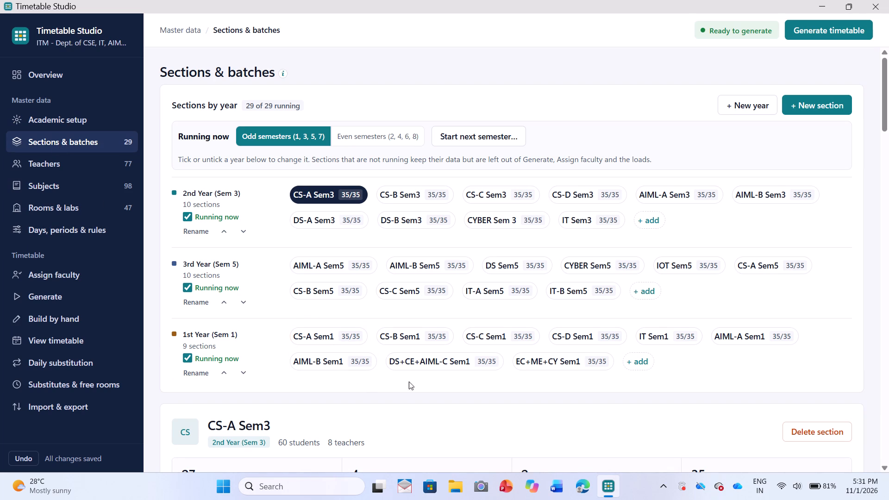
scroll(416, 404, "down", 3)
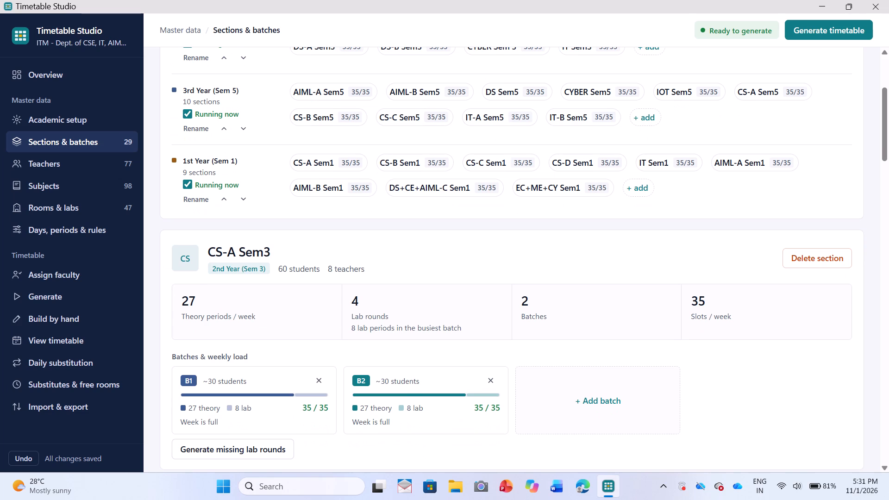
scroll(416, 404, "down", 4)
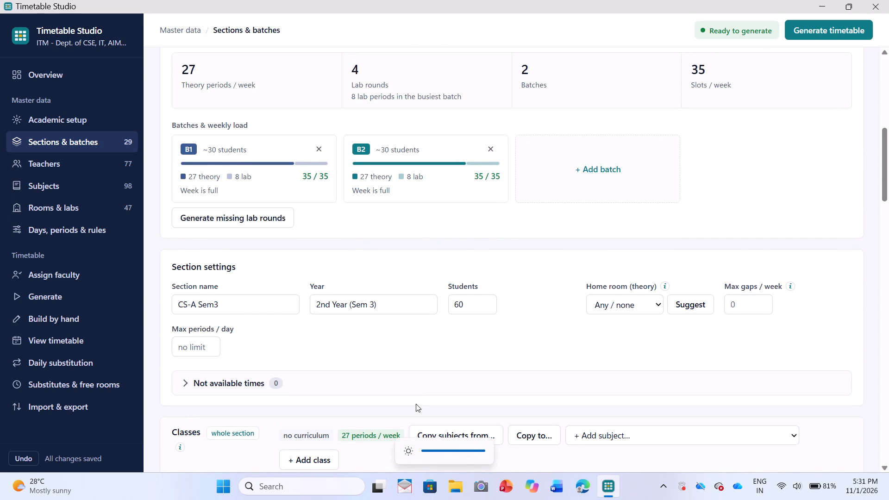
left_click(243, 312)
left_click(257, 349)
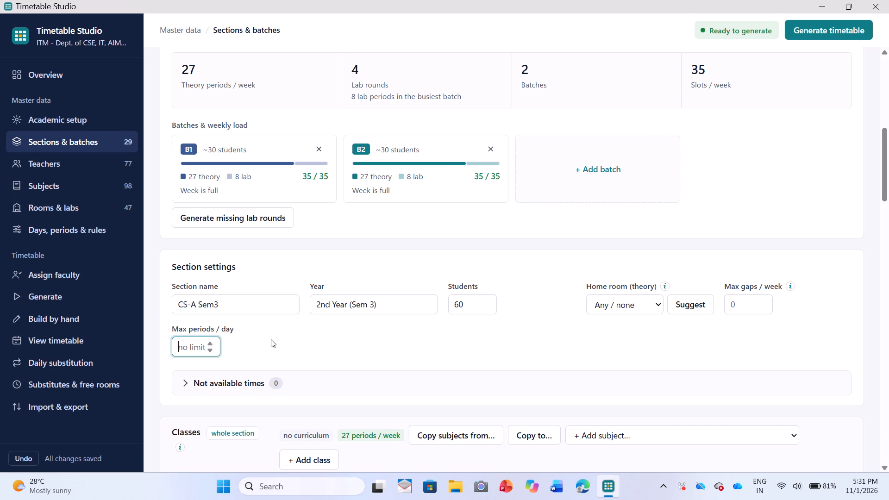
View the weekly timetable of section CS-A Sem3.
left_click(112, 335)
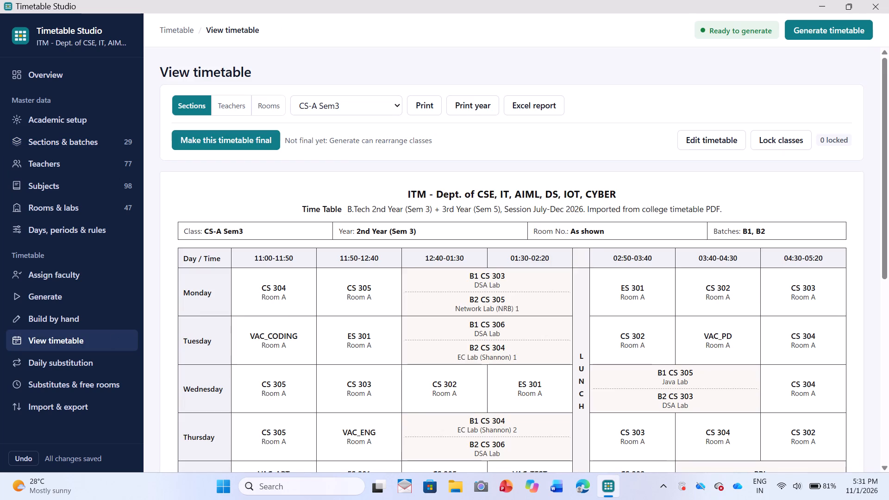
Look over the sections grouped by year again.
left_click(92, 139)
scroll(264, 287, "up", 2)
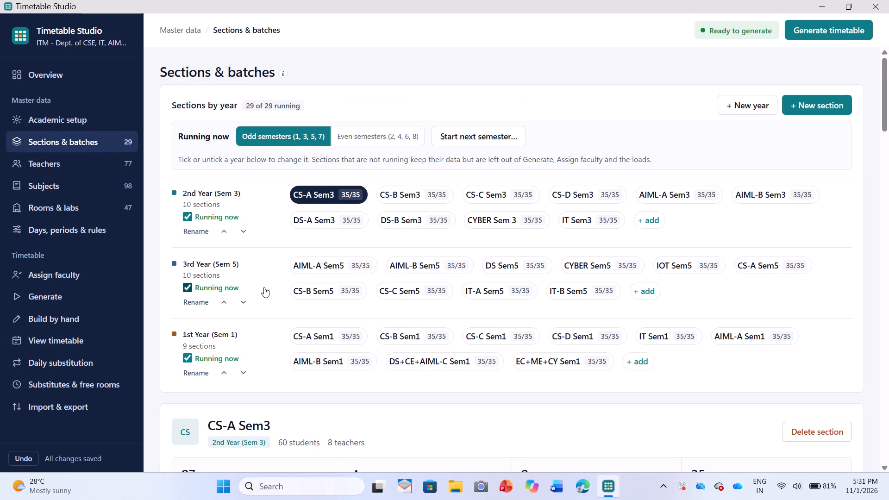
scroll(265, 292, "down", 2)
Examine several individual teacher records, including the first-listed teacher's weekly target load and daily period limit.
left_click(47, 153)
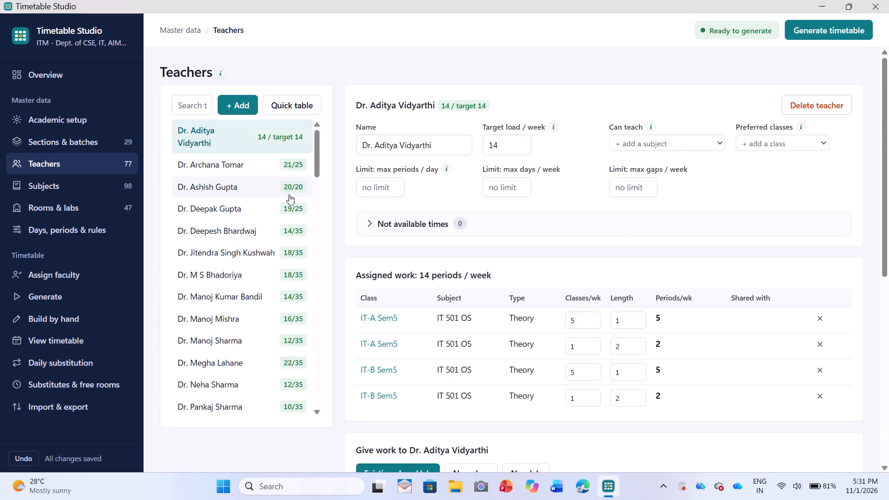
left_click(278, 156)
left_click(272, 181)
left_click(278, 226)
left_click(290, 276)
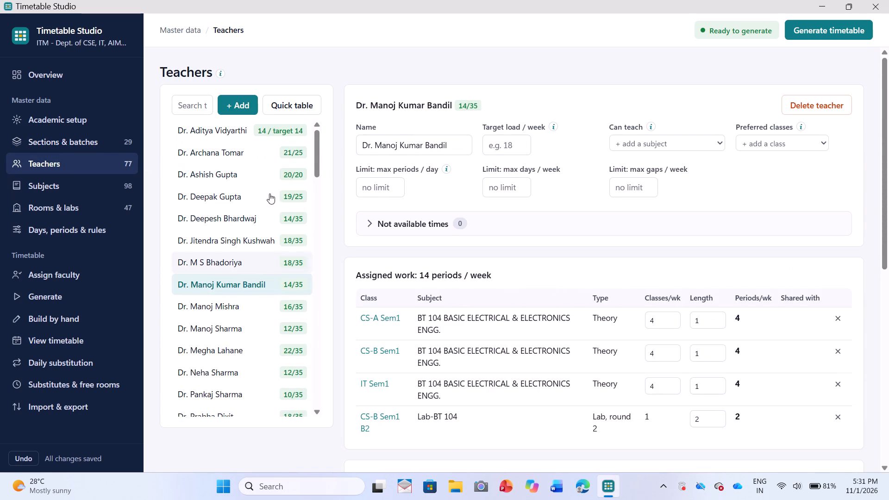
left_click(271, 129)
left_click(502, 148)
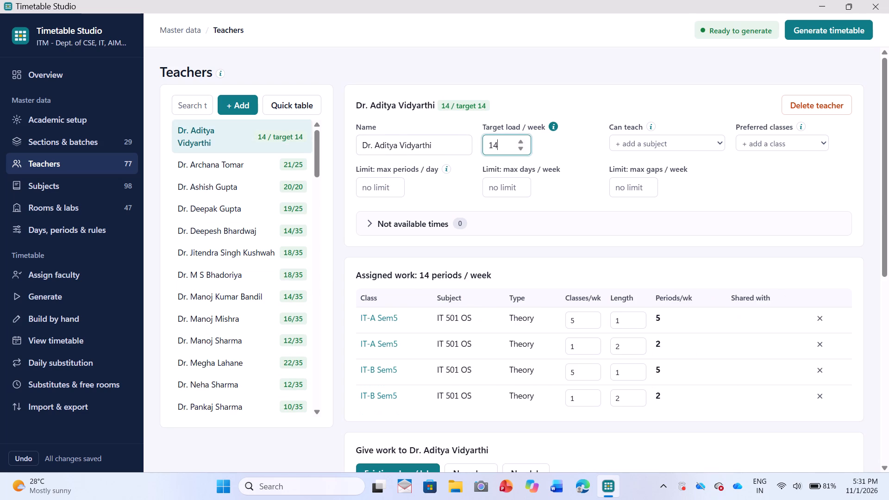
left_click(437, 164)
left_click(437, 190)
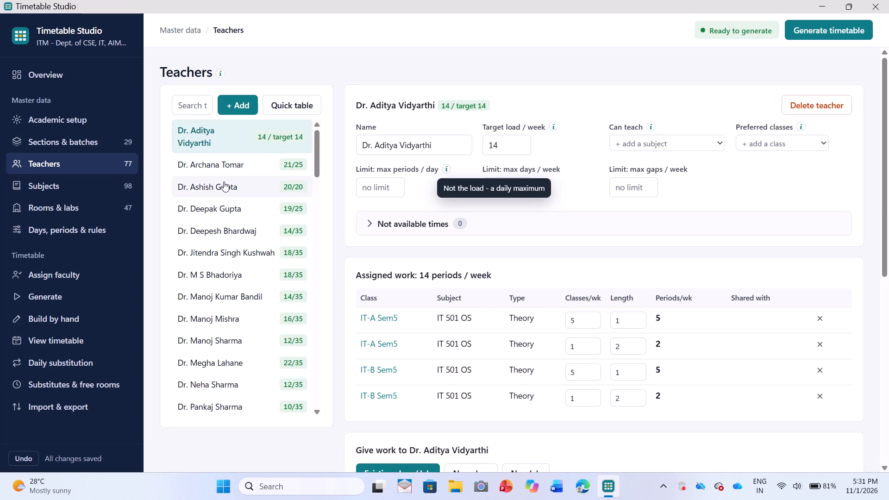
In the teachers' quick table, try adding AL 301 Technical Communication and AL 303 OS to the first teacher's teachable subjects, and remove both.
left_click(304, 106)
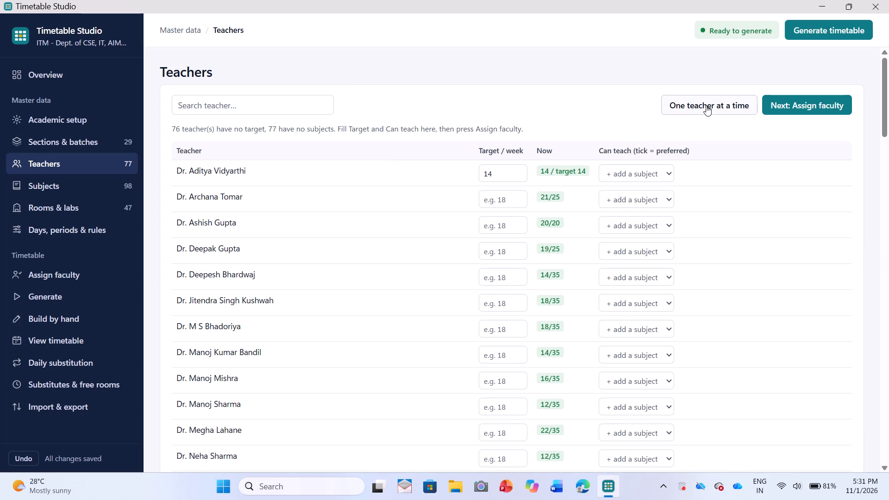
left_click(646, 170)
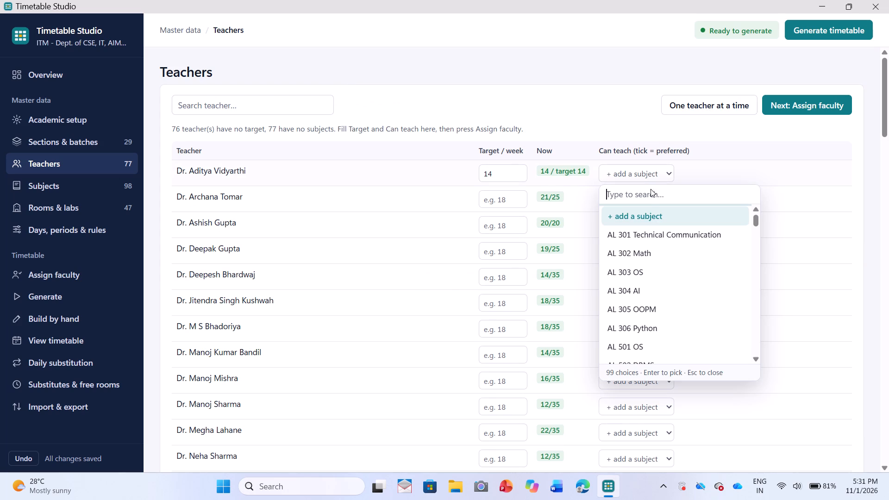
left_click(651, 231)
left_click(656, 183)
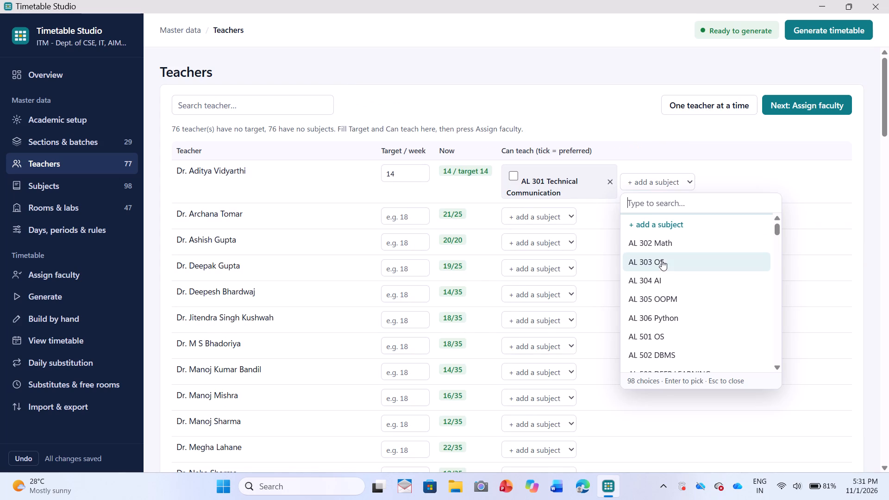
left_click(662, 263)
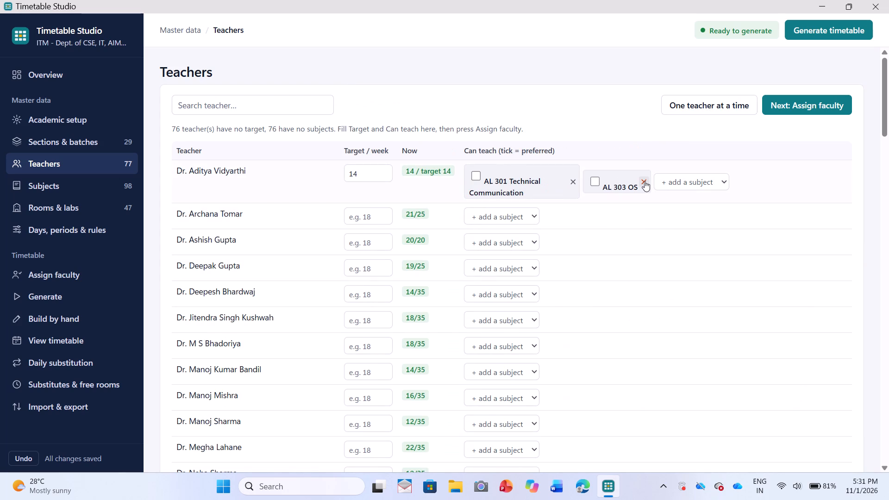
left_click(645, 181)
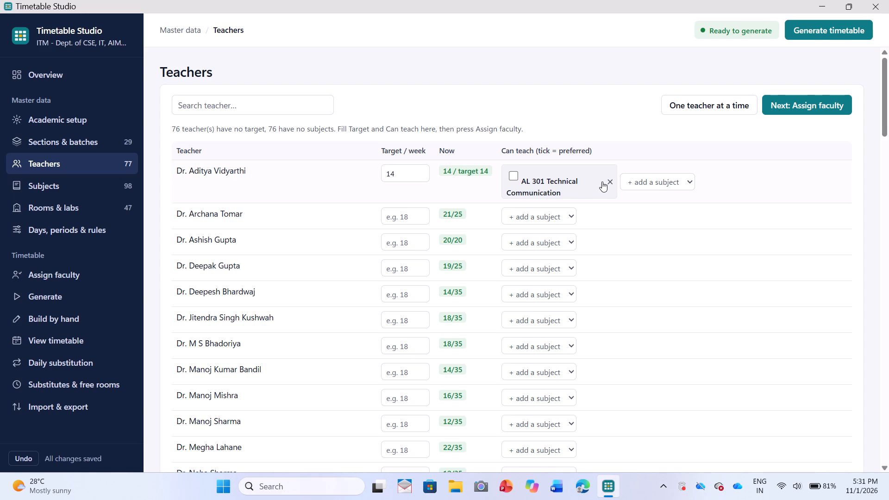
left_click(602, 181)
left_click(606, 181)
Review weekly targets, current loads and teachable subjects for the full teacher list in the quick table.
scroll(614, 222, "down", 6)
scroll(603, 294, "down", 8)
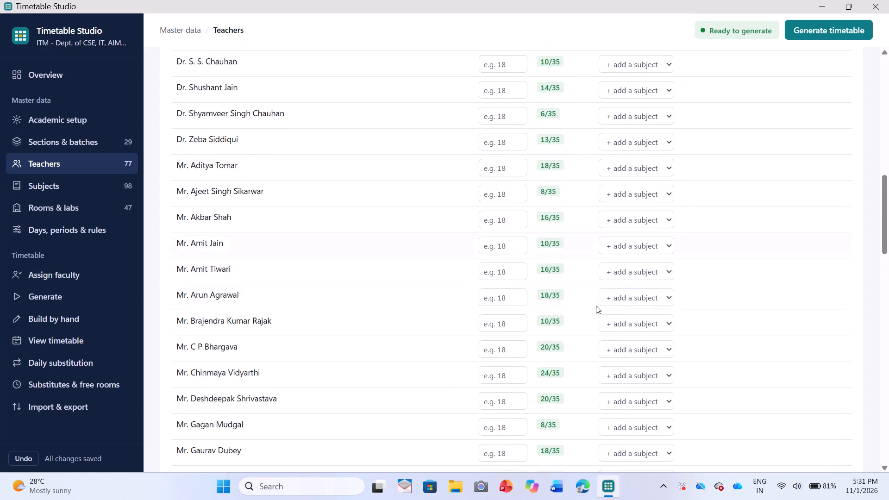
scroll(596, 306, "down", 20)
scroll(596, 306, "down", 7)
scroll(595, 335, "up", 10)
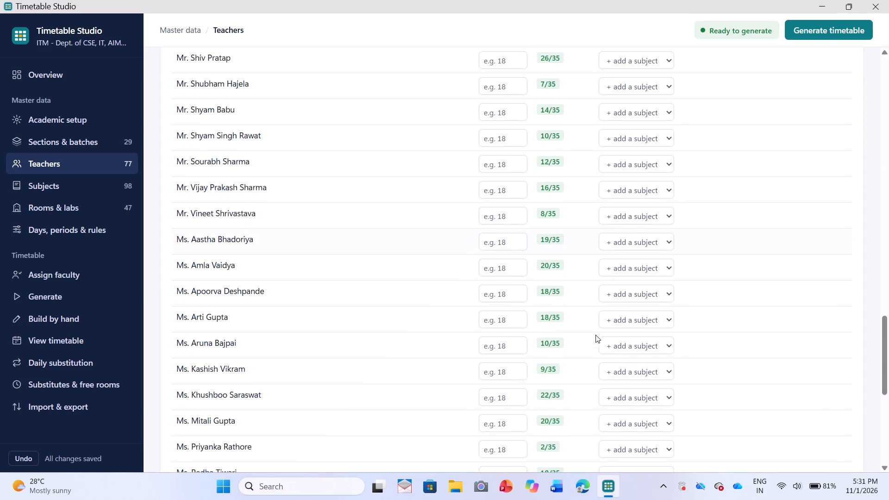
scroll(595, 335, "up", 2)
scroll(595, 335, "down", 14)
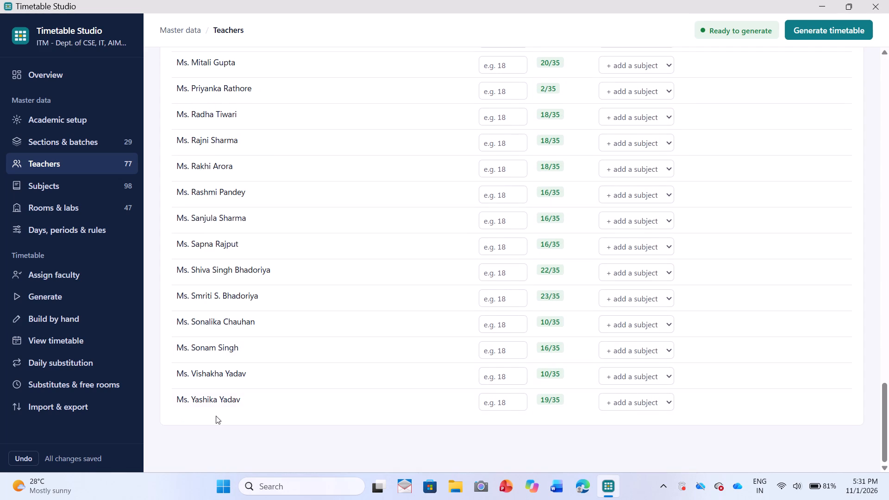
scroll(281, 364, "up", 20)
scroll(281, 364, "up", 17)
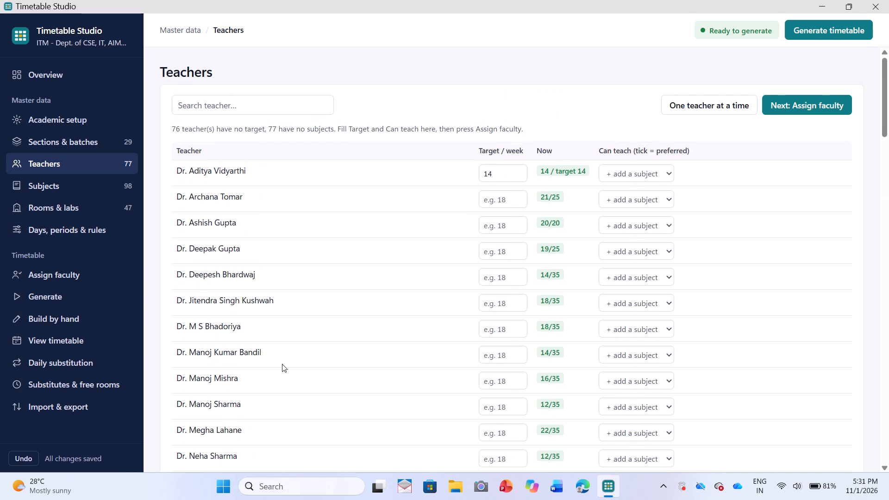
scroll(282, 364, "up", 5)
Examine the CS-A Sem3 section's class list with its teachers, weekly classes, rooms and fixed times, down to its lab rounds.
left_click(68, 135)
scroll(426, 250, "down", 12)
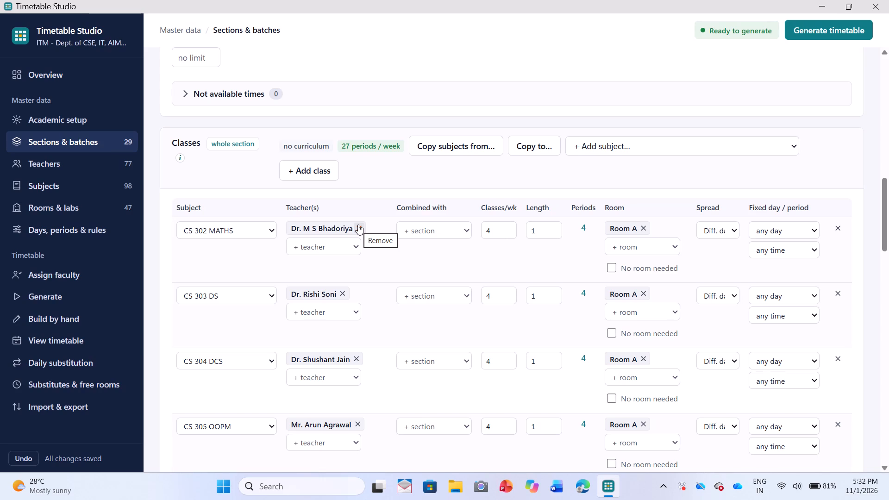
scroll(358, 225, "down", 4)
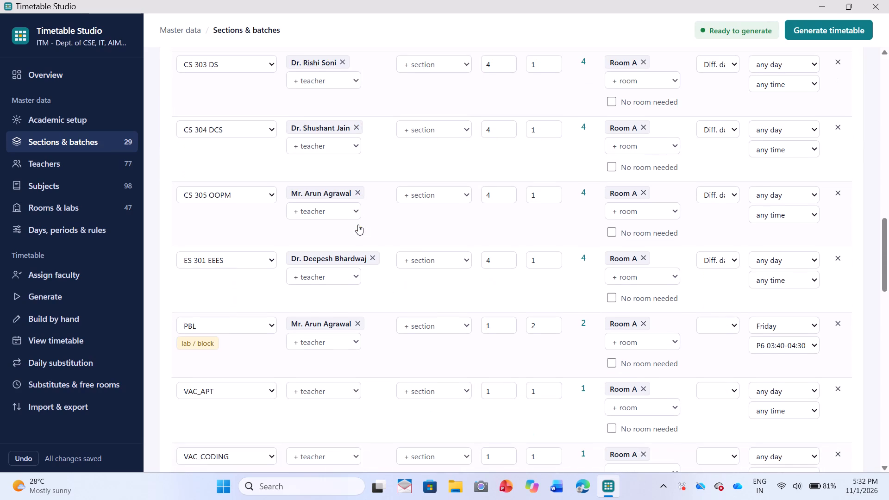
scroll(358, 225, "down", 7)
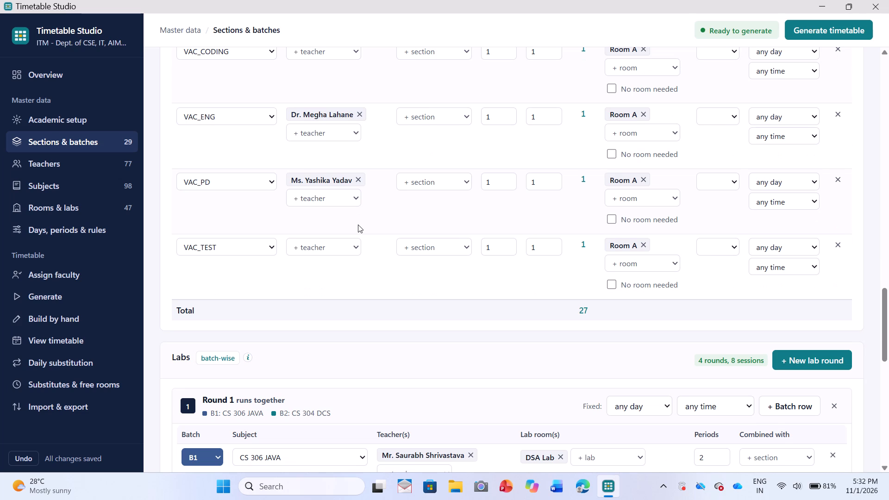
scroll(358, 225, "up", 4)
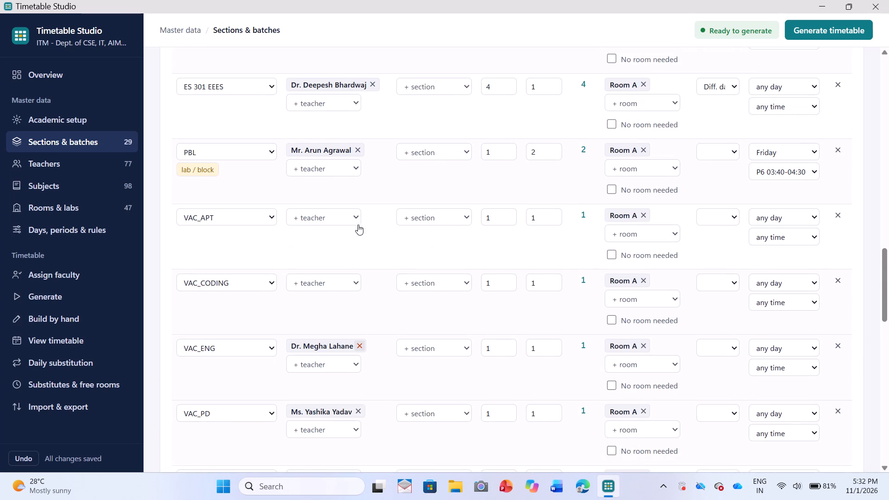
Remove the assigned teachers from the CS 302 MATHS and CS 303 DS classes of CS-A Sem3.
scroll(358, 225, "up", 9)
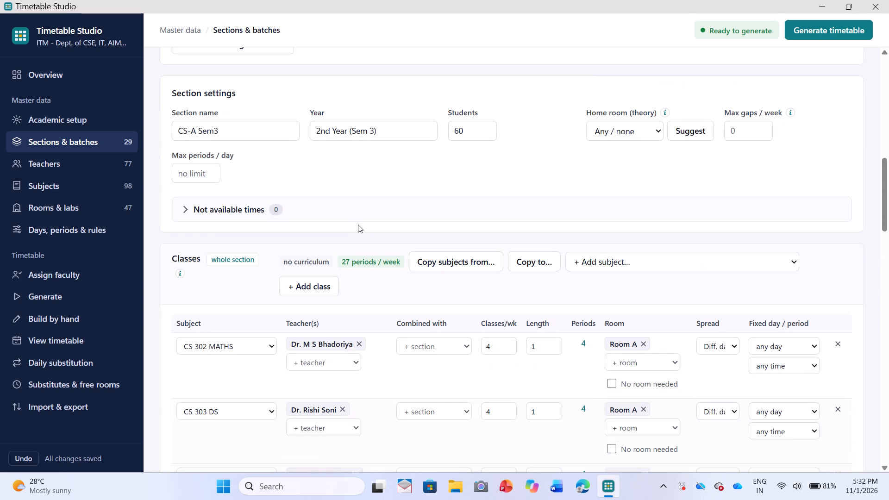
left_click(354, 344)
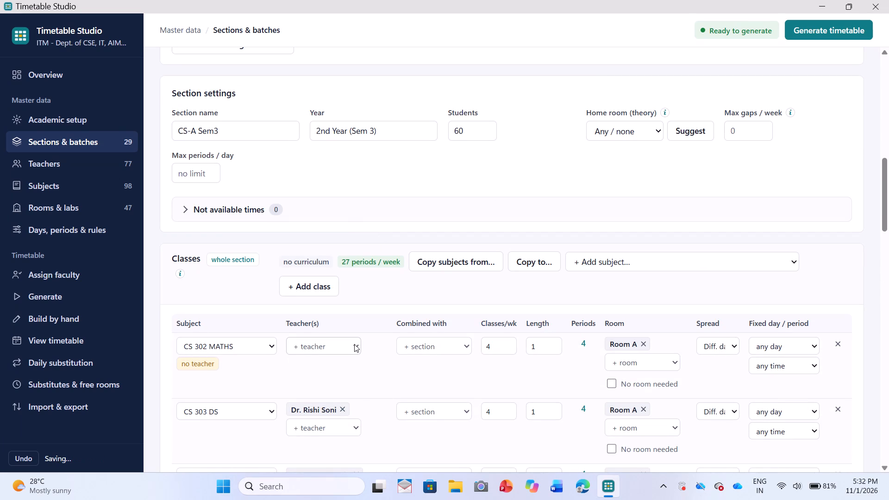
left_click(337, 407)
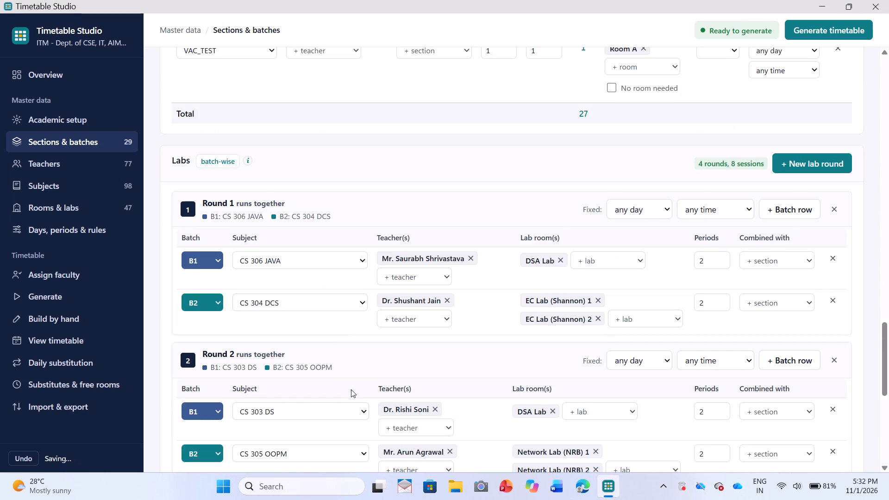
Remove the assigned teachers from both batches' sessions in all four lab rounds of CS-A Sem3.
scroll(355, 387, "down", 2)
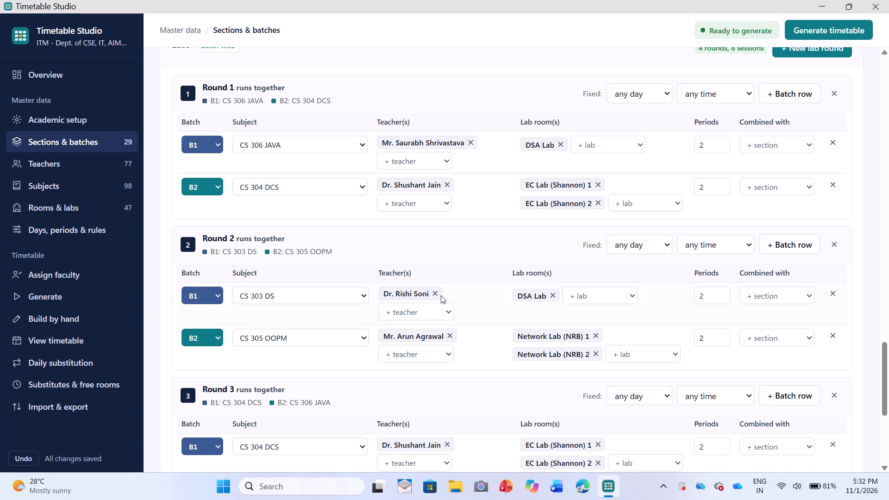
left_click(439, 293)
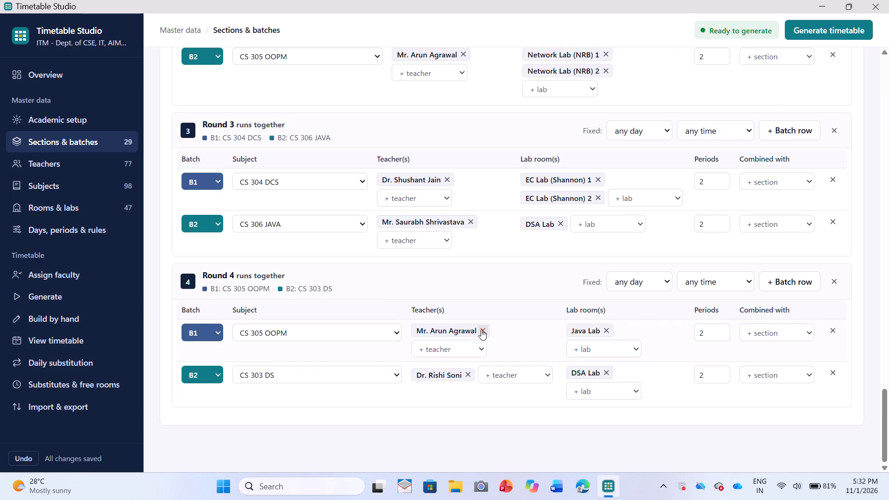
left_click(481, 330)
left_click(468, 221)
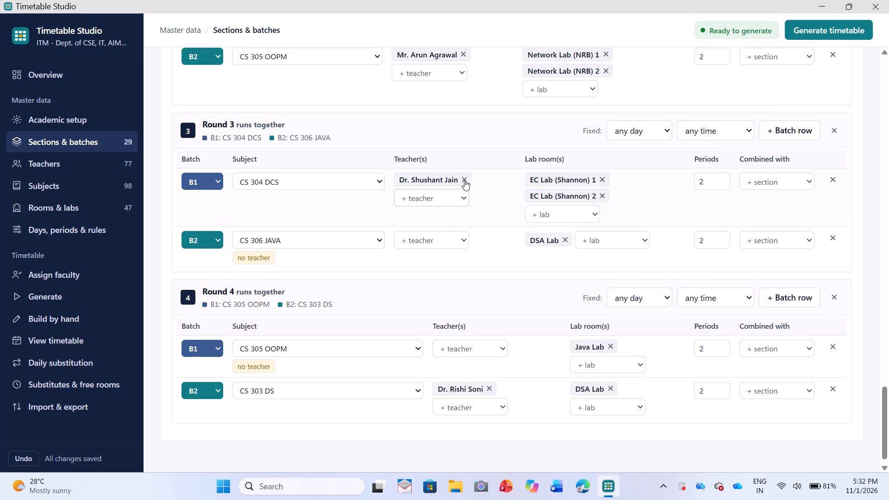
left_click(464, 176)
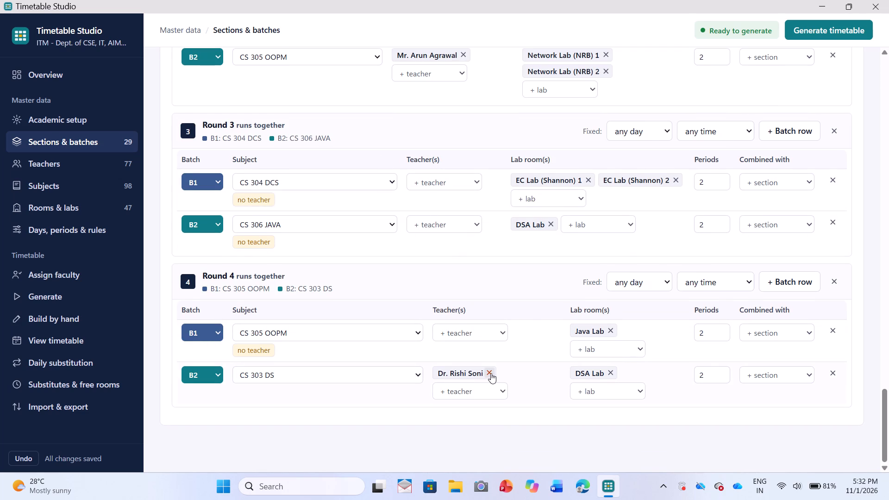
left_click(491, 373)
scroll(491, 373, "down", 4)
scroll(486, 255, "up", 3)
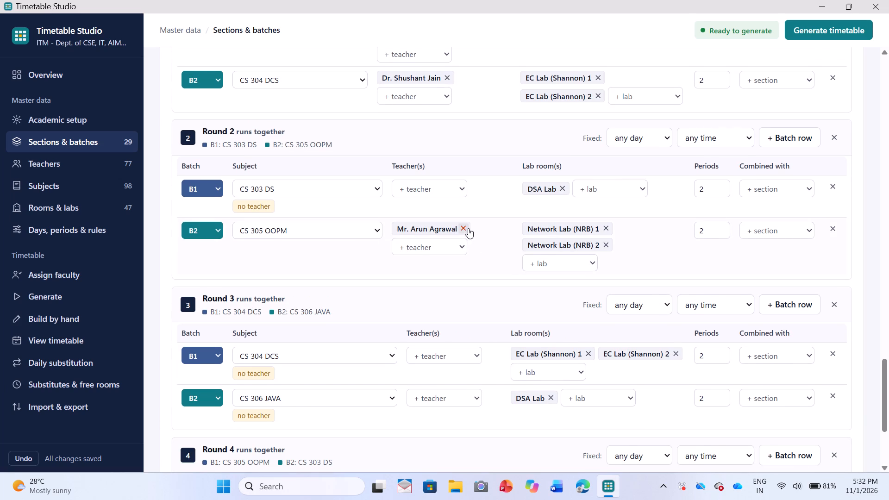
left_click(468, 228)
scroll(468, 228, "up", 2)
left_click(451, 189)
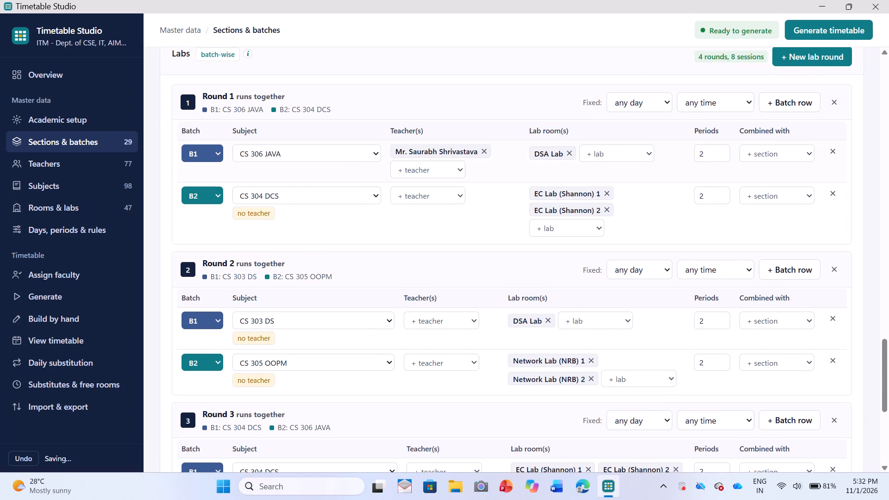
left_click(486, 151)
Clear the remaining teachers from CS-A Sem3's classes: VAC_PD, VAC_ENG, PBL, ES 301 EEES, CS 305 OOPM and CS 304 DCS.
scroll(478, 212, "up", 5)
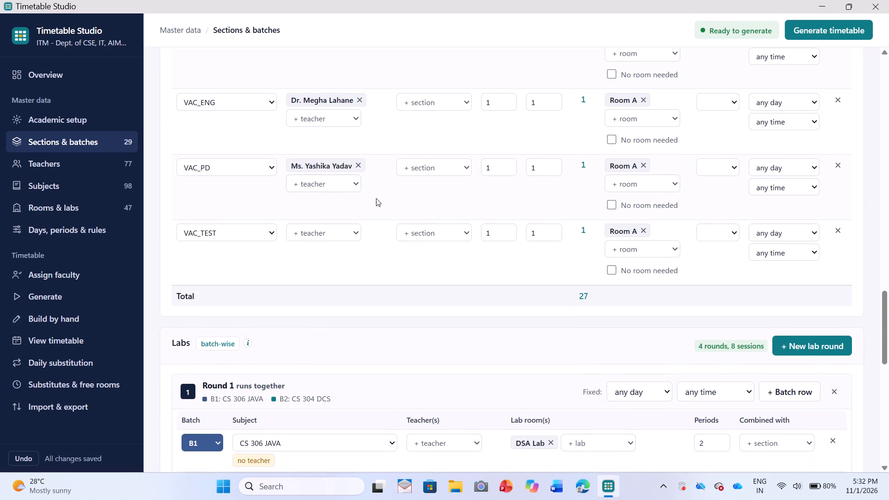
left_click(357, 160)
left_click(360, 100)
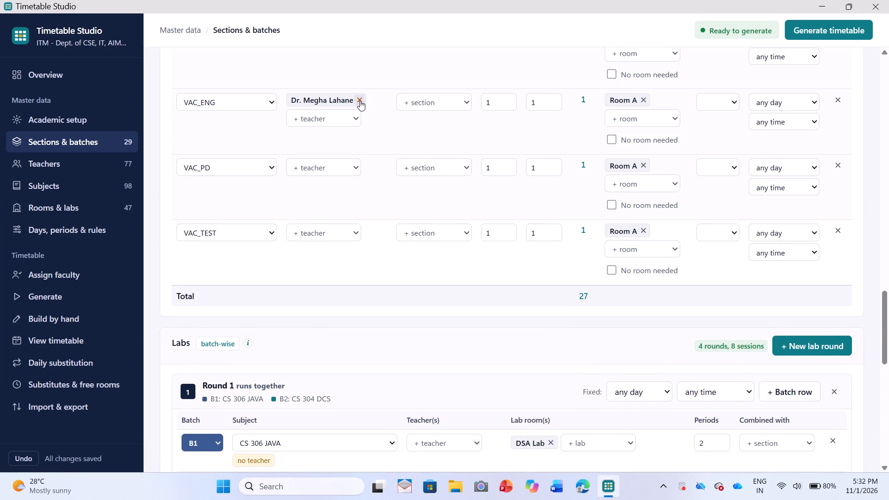
scroll(373, 156, "up", 5)
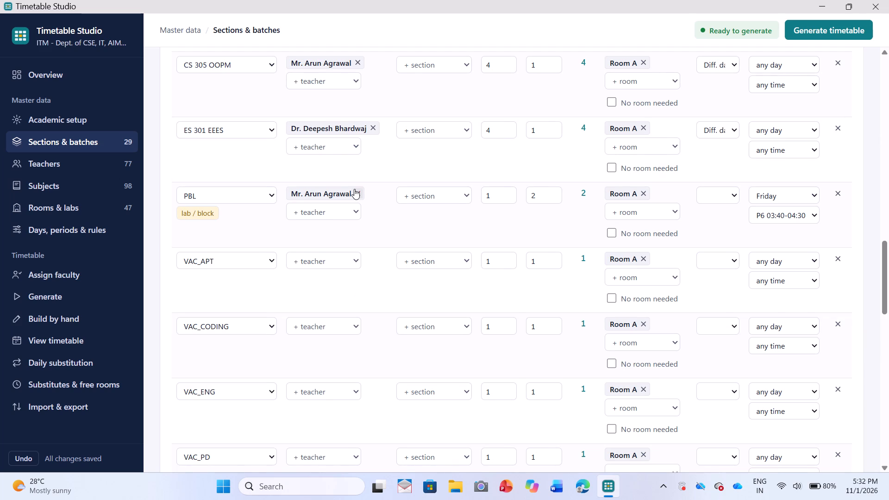
left_click(354, 189)
left_click(373, 131)
scroll(394, 202, "up", 3)
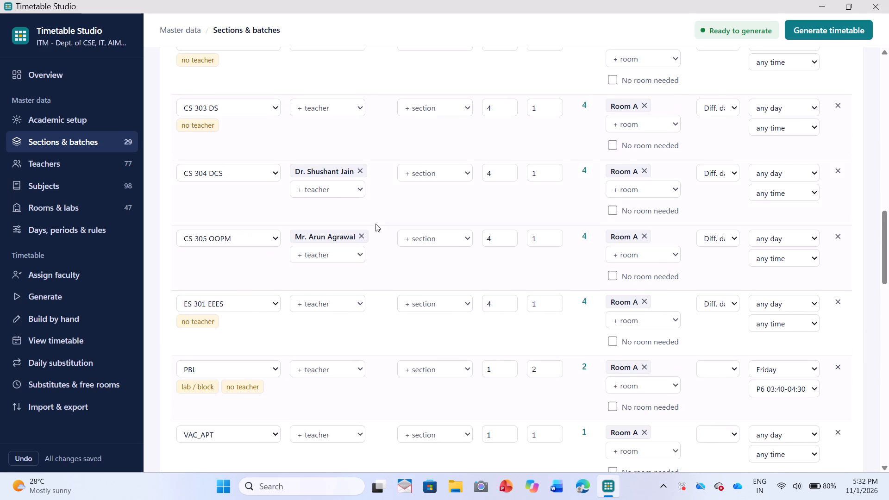
left_click(360, 234)
left_click(359, 170)
Open section CS-B Sem3 and remove the teachers from its CS 302 MATHS and CS 303 DS classes.
scroll(363, 171, "up", 4)
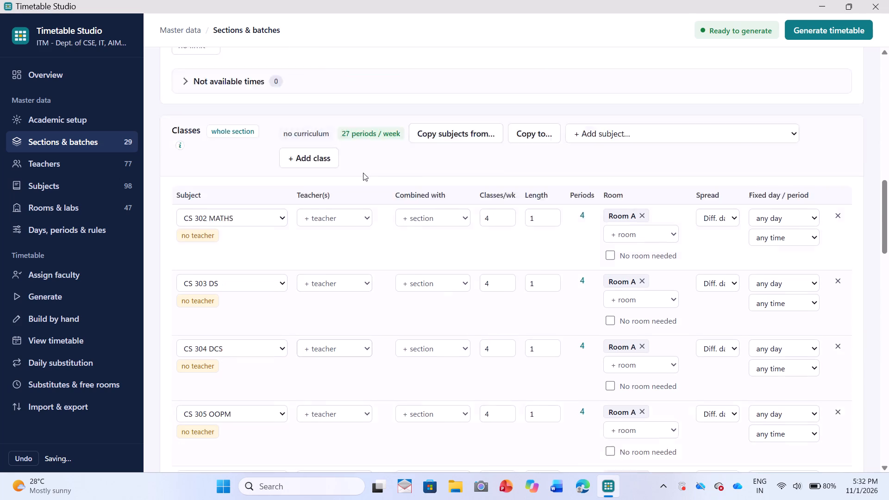
scroll(360, 287, "up", 12)
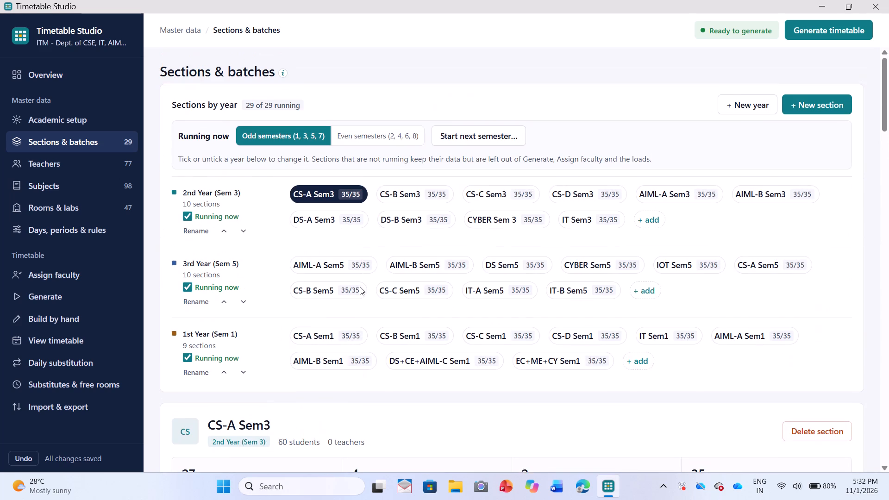
left_click(392, 187)
scroll(400, 238, "down", 6)
scroll(364, 262, "down", 2)
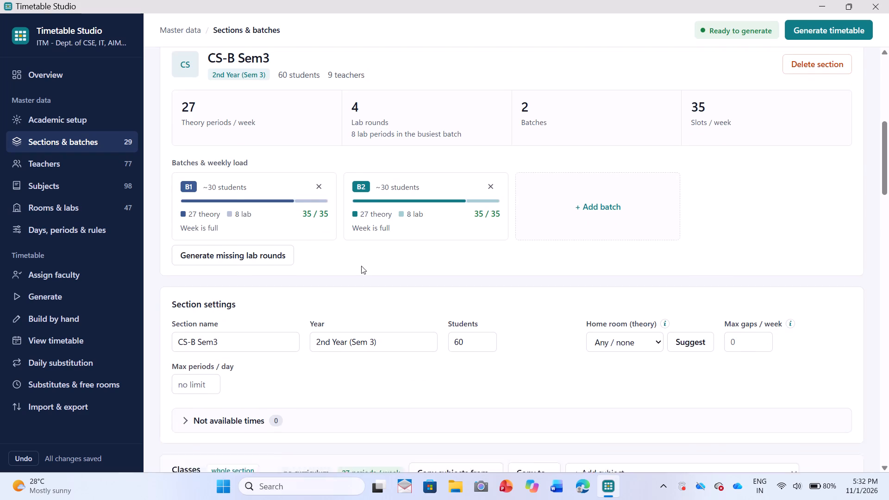
scroll(361, 266, "down", 3)
left_click(348, 282)
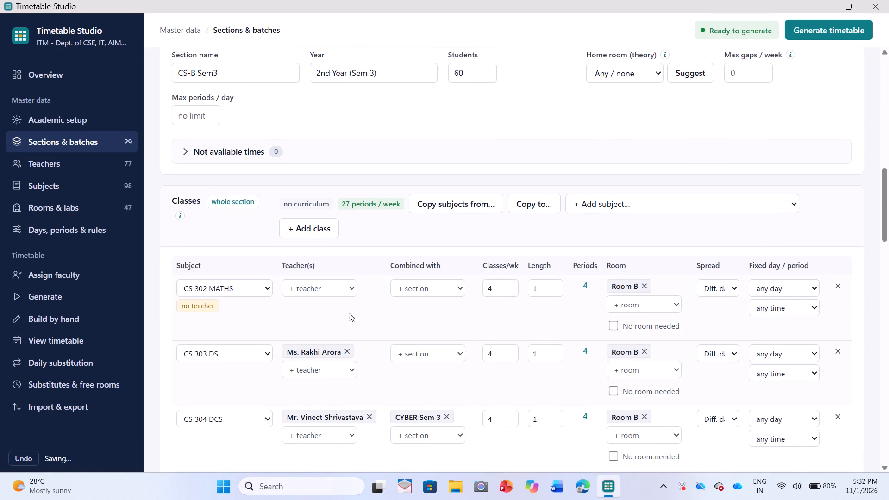
left_click(345, 352)
Remove the assigned teachers from CS-B Sem3's VAC_PD, VAC_ENG and CS 305 OOPM classes.
scroll(351, 357, "down", 4)
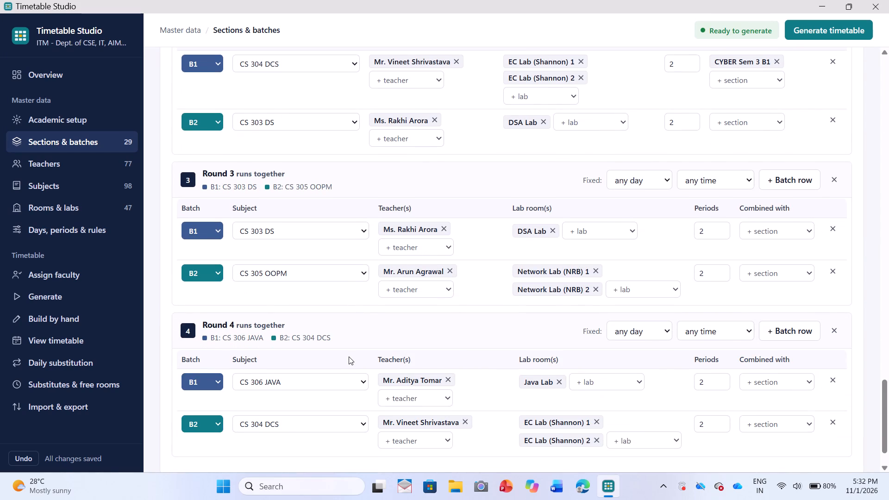
scroll(348, 355, "up", 12)
scroll(348, 354, "down", 1)
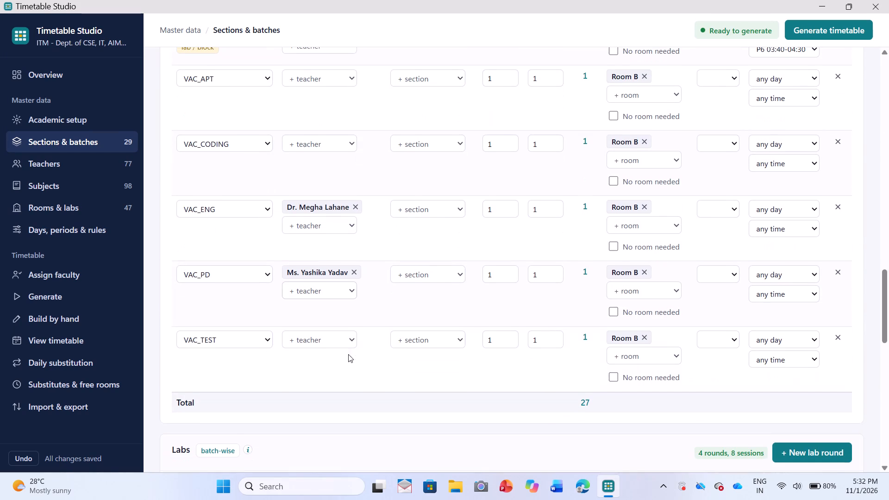
left_click(353, 271)
left_click(357, 204)
scroll(362, 257, "up", 3)
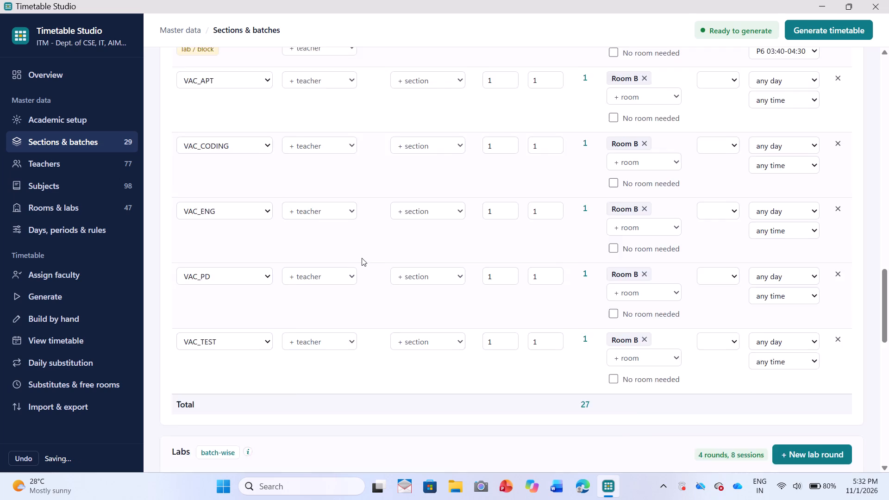
scroll(362, 258, "up", 3)
left_click(357, 240)
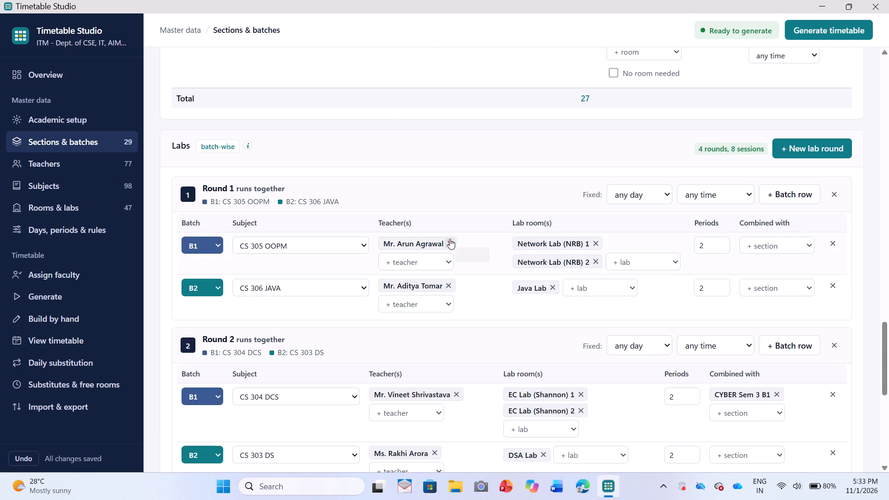
Remove the assigned teachers from CS-B Sem3's CS 304 DCS, PBL and ES 301 EEES classes.
scroll(322, 365, "down", 4)
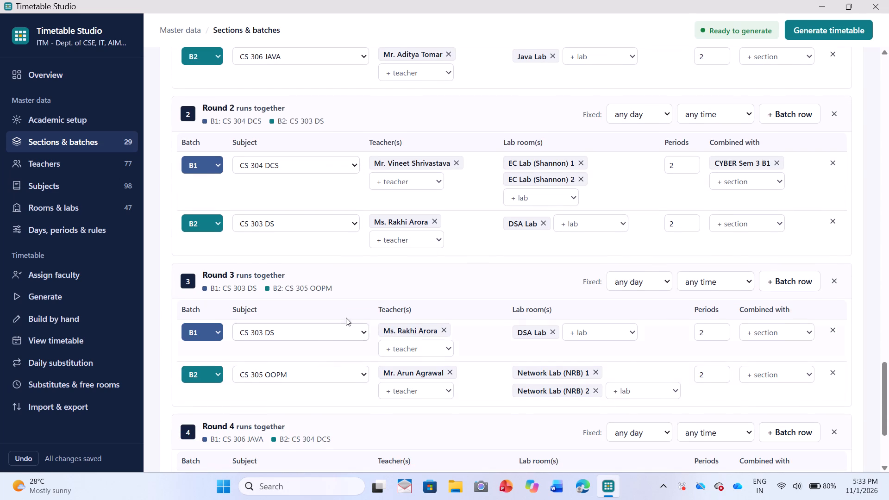
scroll(438, 219, "up", 9)
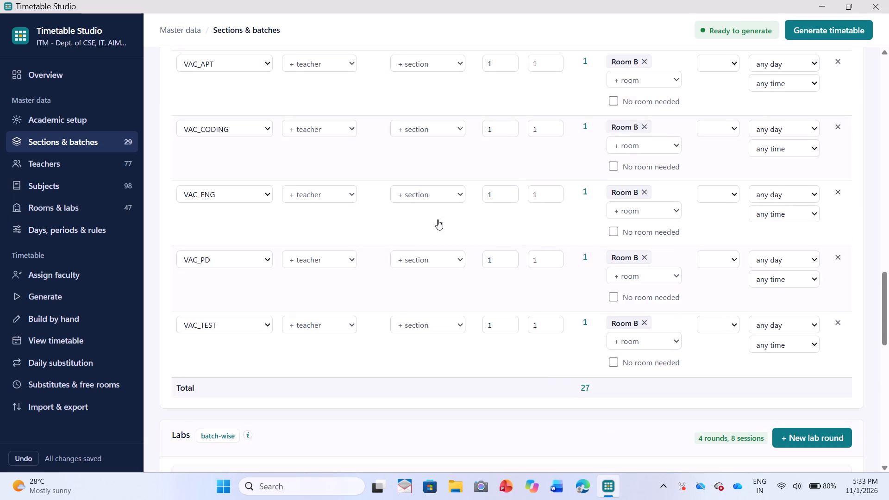
scroll(438, 219, "up", 7)
left_click(366, 219)
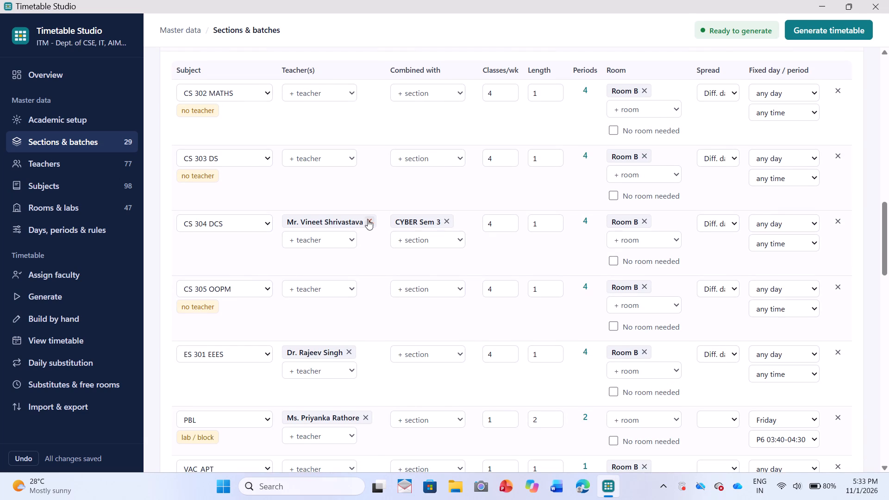
scroll(412, 219, "up", 12)
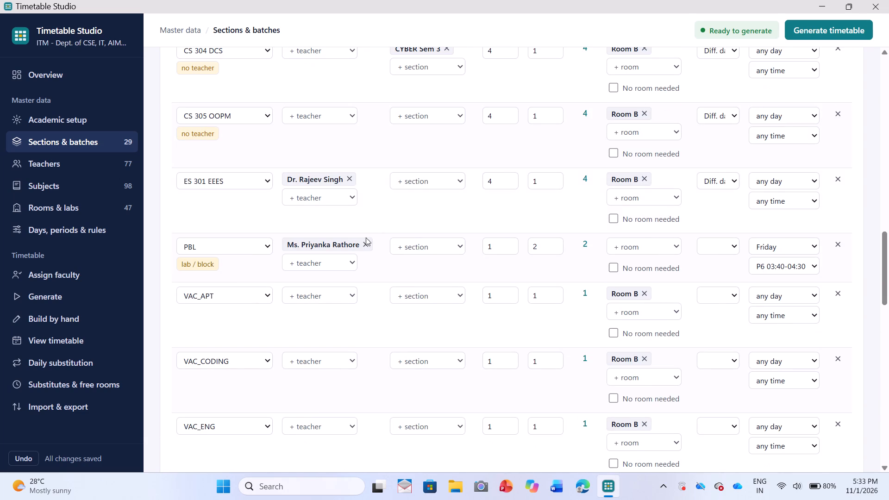
left_click(365, 238)
left_click(355, 174)
Remove the combined section CYBER Sem 3 from CS-B Sem3's CS 304 DCS class.
scroll(370, 223, "up", 3)
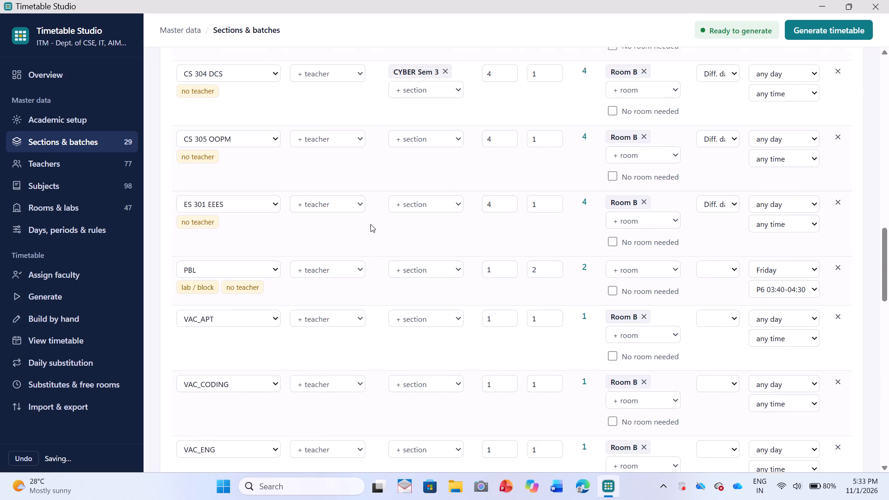
scroll(370, 224, "up", 2)
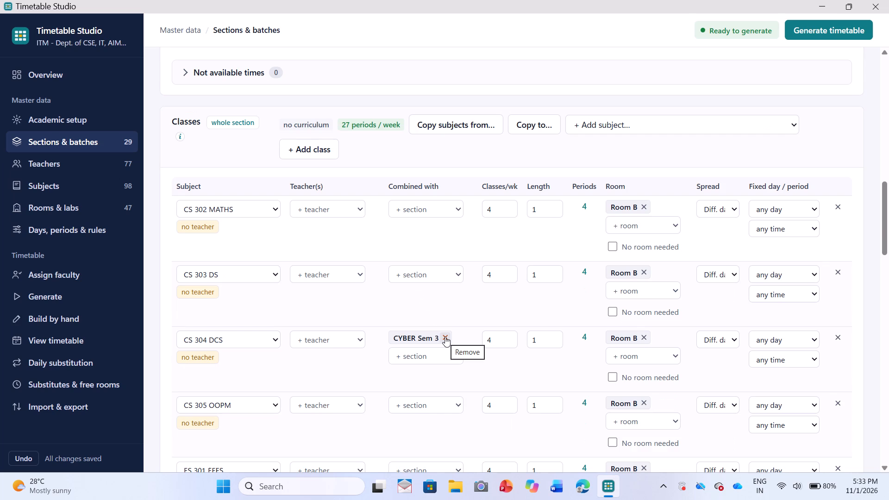
left_click(445, 337)
Remove the teachers from CS-B Sem3's Round 1 CS 305 OOPM lab and its Round 3 CS 303 DS and CS 305 OOPM labs.
scroll(409, 252, "up", 6)
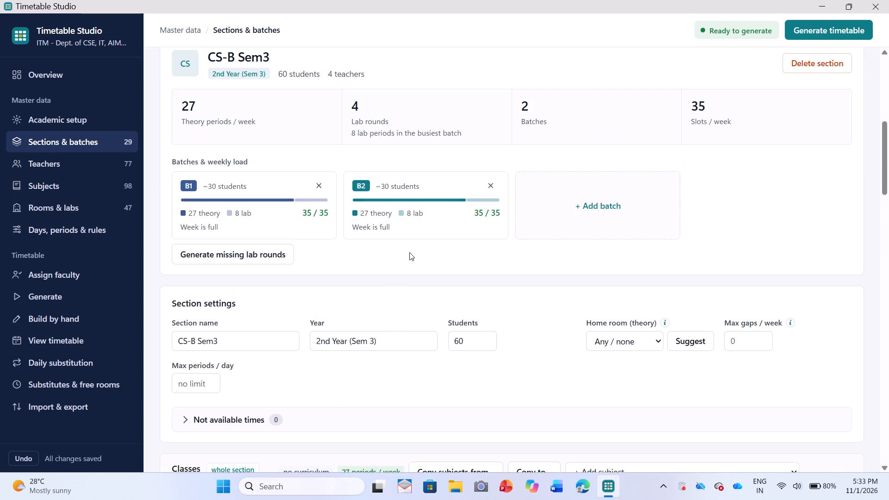
scroll(409, 252, "up", 6)
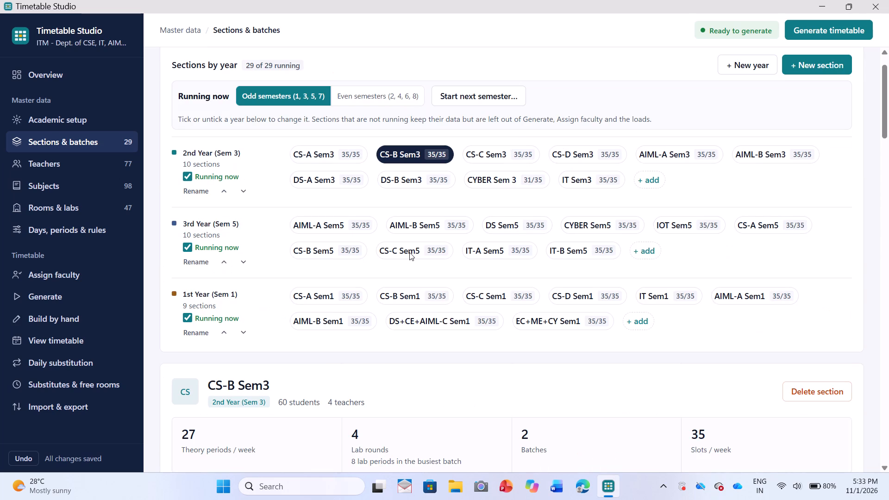
scroll(409, 252, "down", 5)
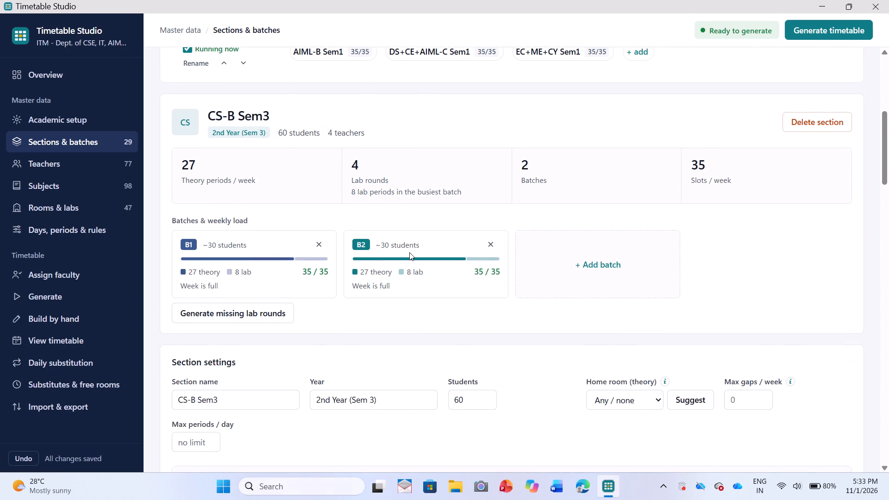
scroll(409, 252, "down", 9)
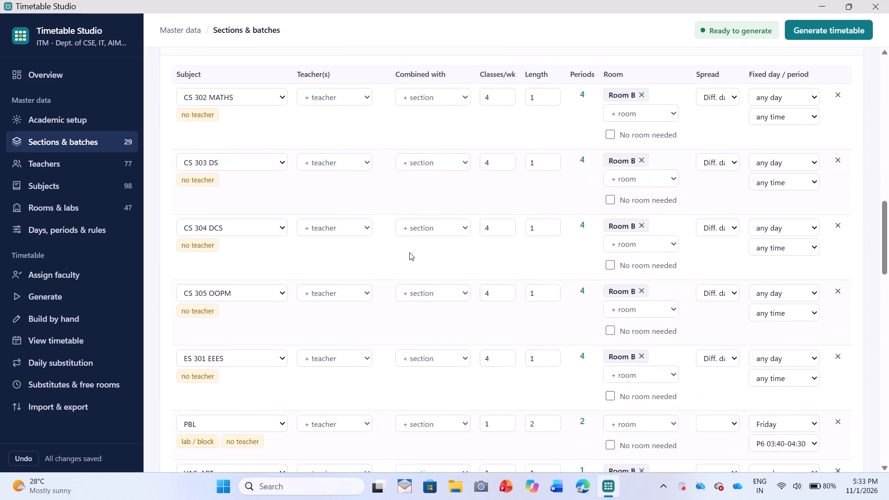
scroll(409, 252, "down", 13)
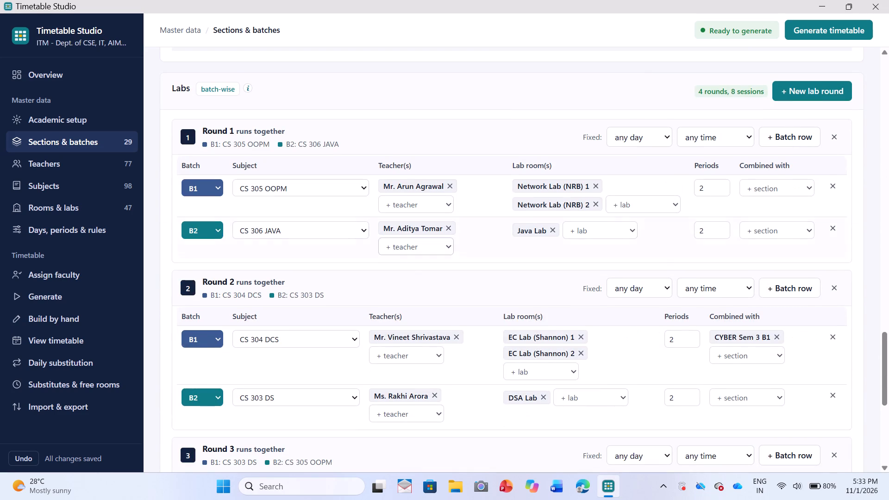
left_click(450, 184)
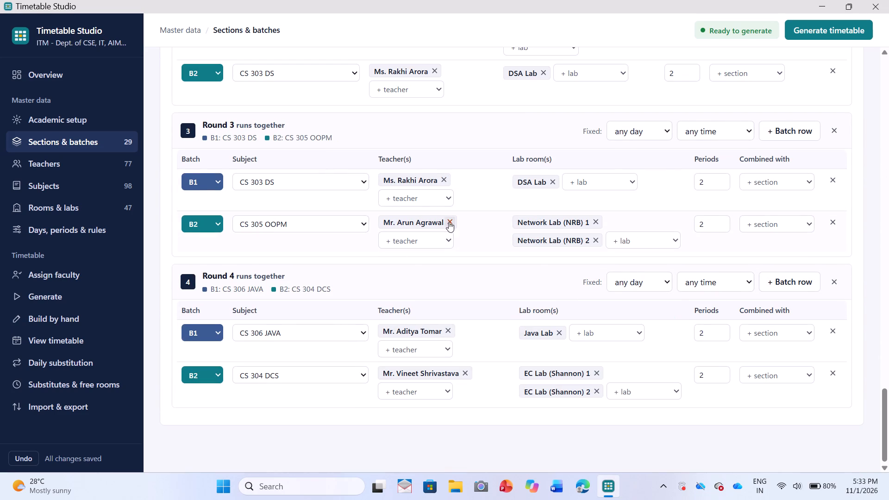
left_click(449, 222)
left_click(461, 179)
Remove the teachers from CS-B Sem3's Round 2 and Round 4 labs and from the Round 1 CS 306 JAVA lab.
scroll(461, 179, "up", 3)
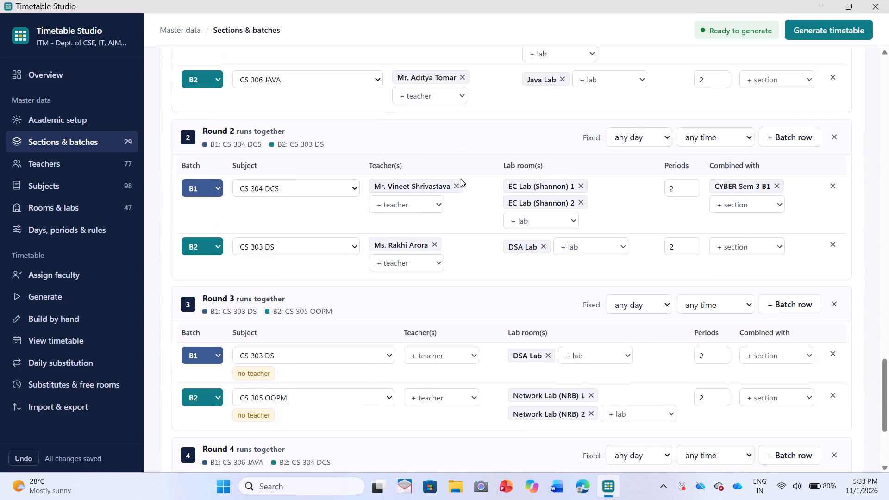
left_click(435, 238)
left_click(456, 186)
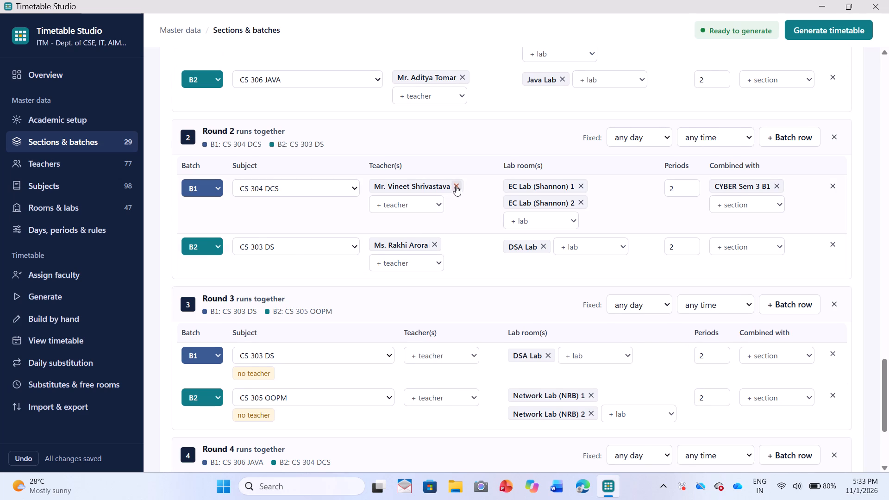
left_click(448, 326)
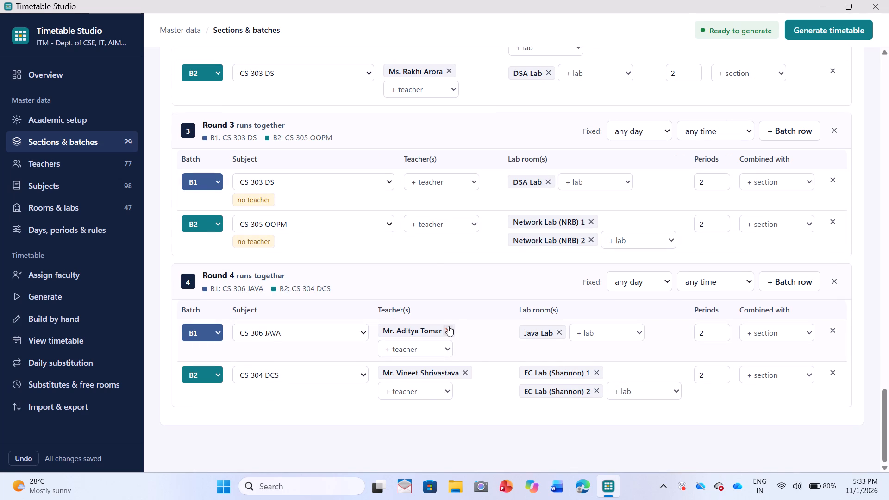
left_click(478, 374)
scroll(451, 250, "up", 3)
left_click(450, 249)
scroll(450, 249, "up", 2)
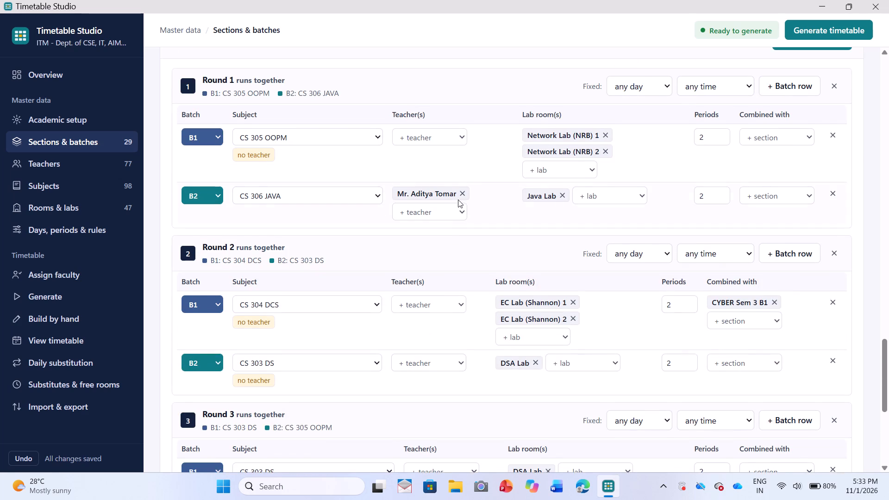
left_click(461, 193)
Check CS-B Sem3's classes and lab rounds for any remaining teacher assignments.
scroll(461, 193, "up", 3)
scroll(446, 233, "up", 6)
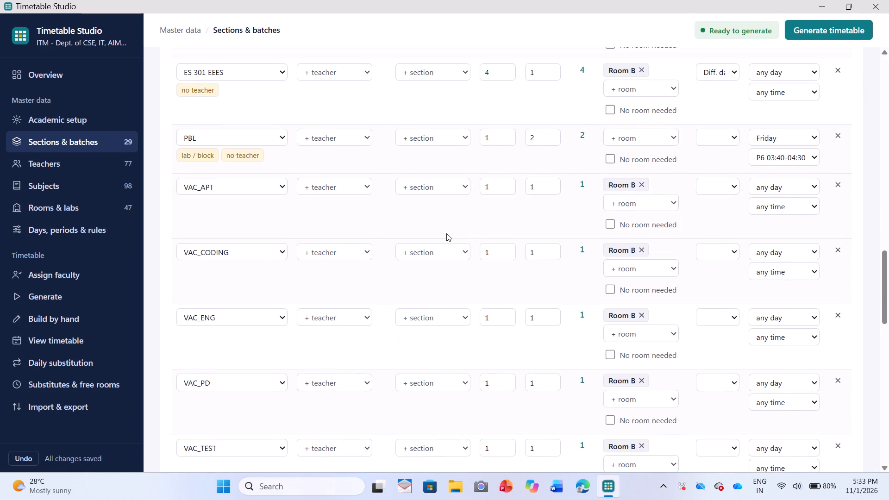
scroll(446, 233, "up", 9)
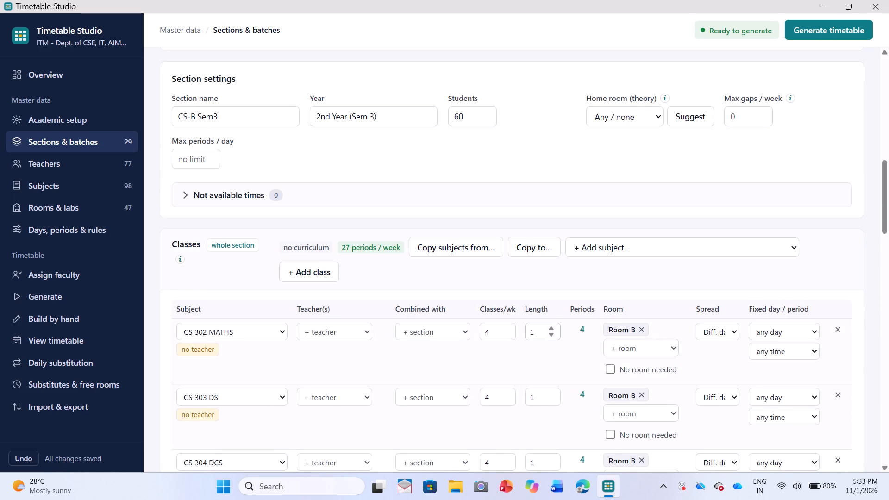
scroll(537, 284, "down", 10)
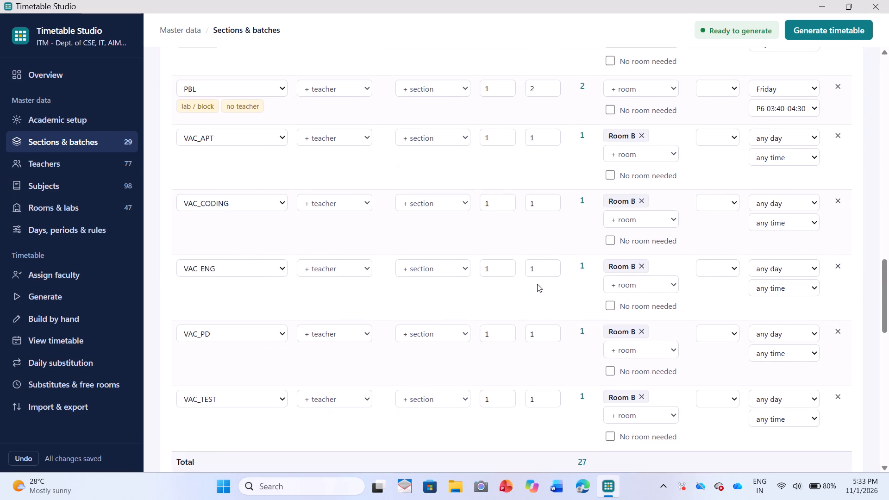
scroll(537, 284, "down", 16)
scroll(537, 284, "down", 5)
scroll(537, 284, "up", 9)
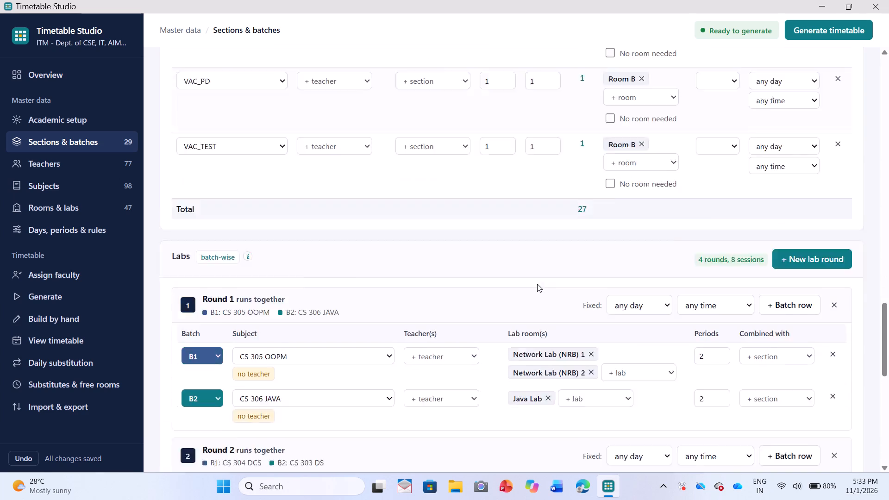
scroll(537, 284, "down", 1)
scroll(537, 284, "up", 20)
scroll(537, 284, "up", 14)
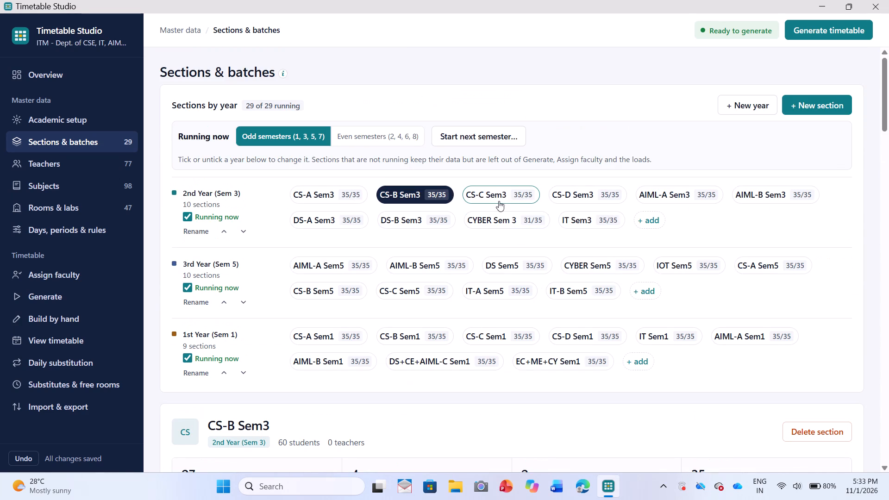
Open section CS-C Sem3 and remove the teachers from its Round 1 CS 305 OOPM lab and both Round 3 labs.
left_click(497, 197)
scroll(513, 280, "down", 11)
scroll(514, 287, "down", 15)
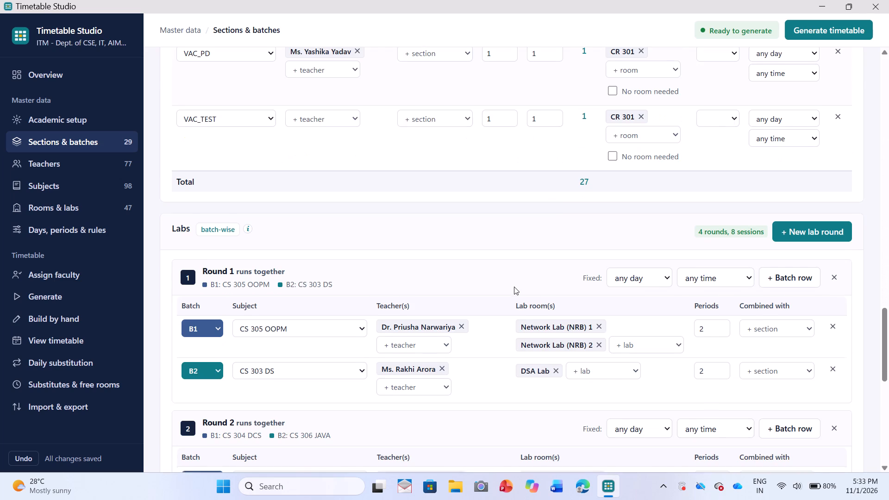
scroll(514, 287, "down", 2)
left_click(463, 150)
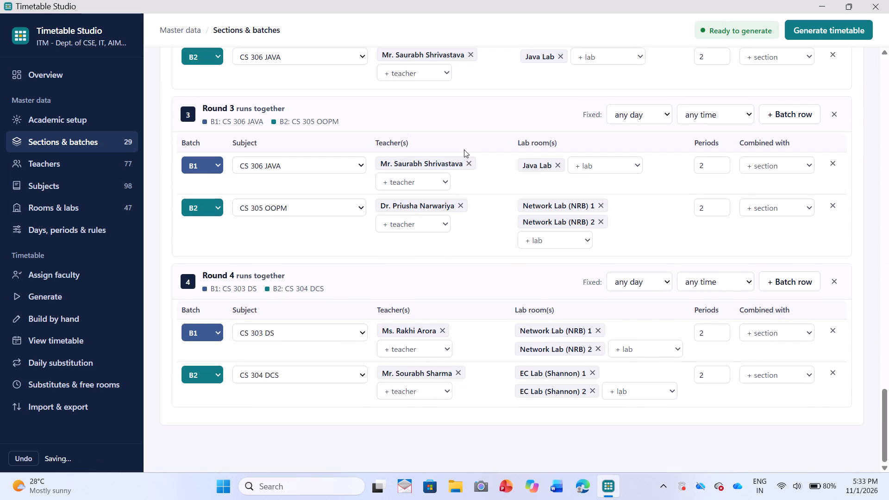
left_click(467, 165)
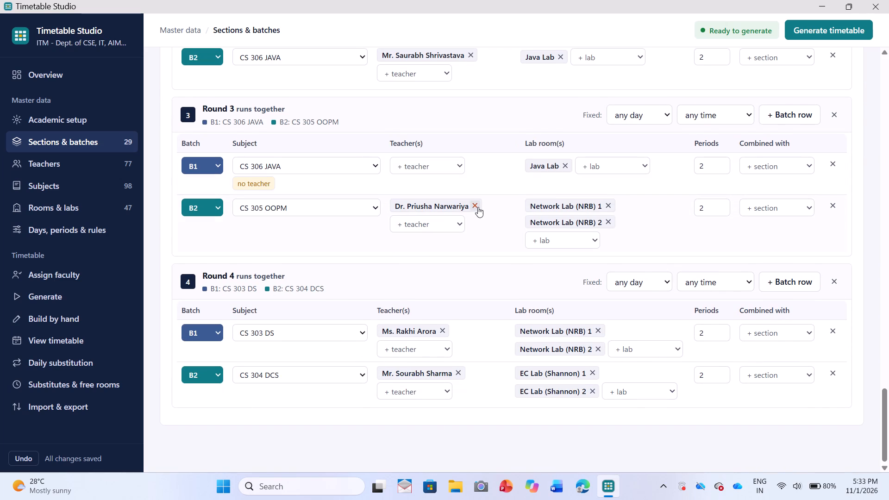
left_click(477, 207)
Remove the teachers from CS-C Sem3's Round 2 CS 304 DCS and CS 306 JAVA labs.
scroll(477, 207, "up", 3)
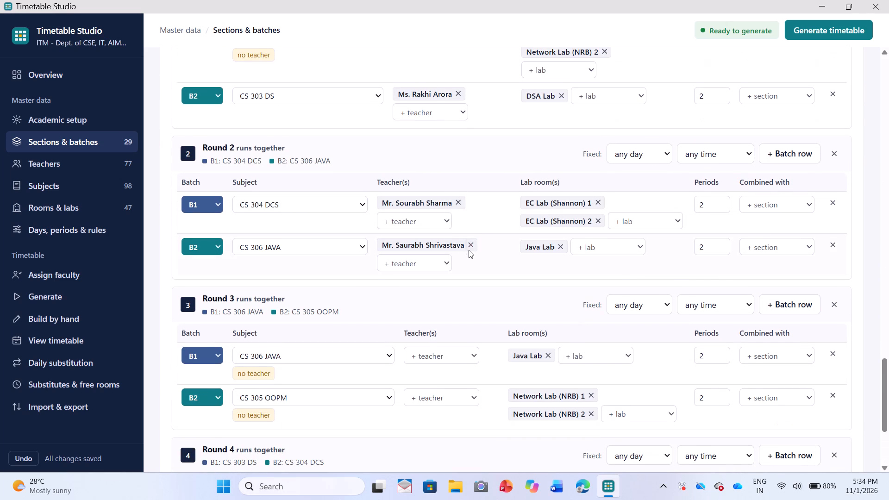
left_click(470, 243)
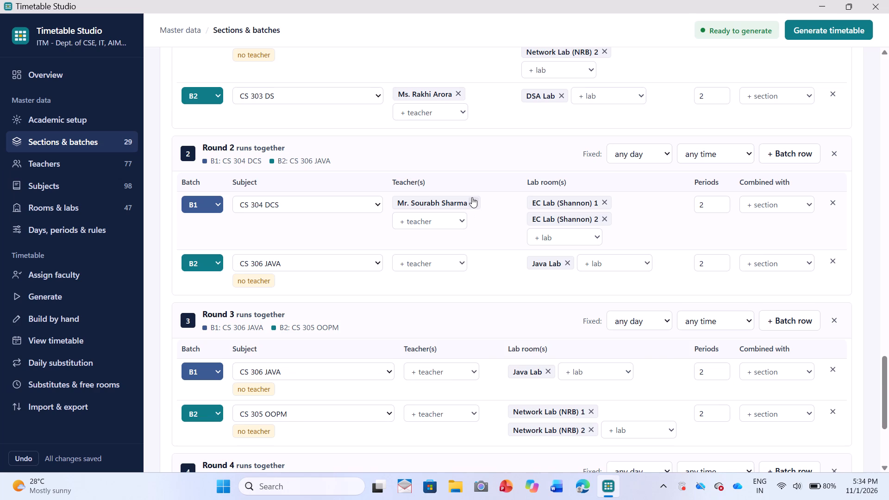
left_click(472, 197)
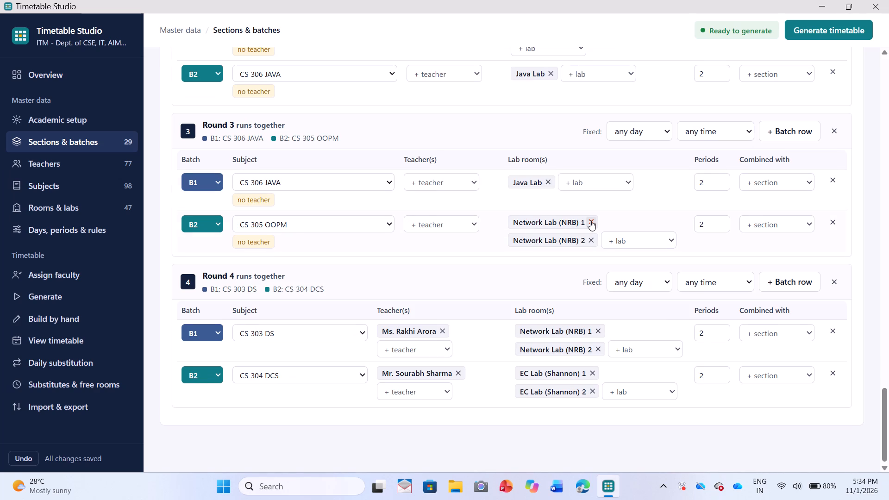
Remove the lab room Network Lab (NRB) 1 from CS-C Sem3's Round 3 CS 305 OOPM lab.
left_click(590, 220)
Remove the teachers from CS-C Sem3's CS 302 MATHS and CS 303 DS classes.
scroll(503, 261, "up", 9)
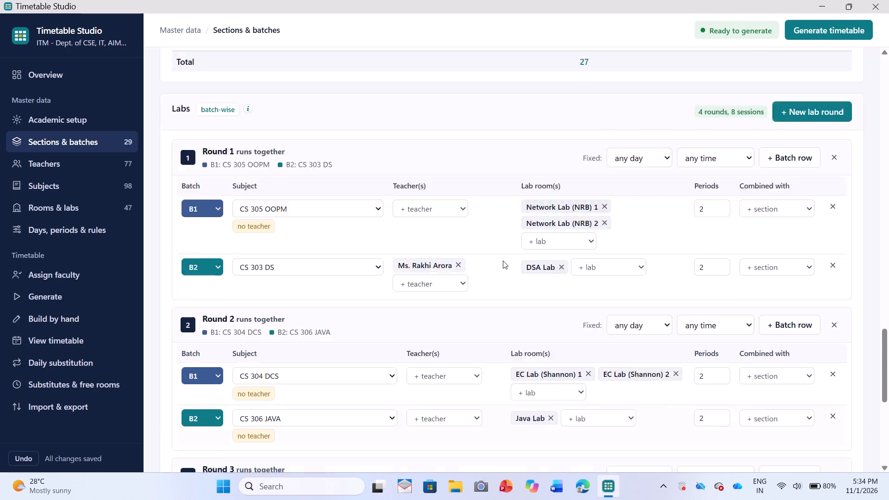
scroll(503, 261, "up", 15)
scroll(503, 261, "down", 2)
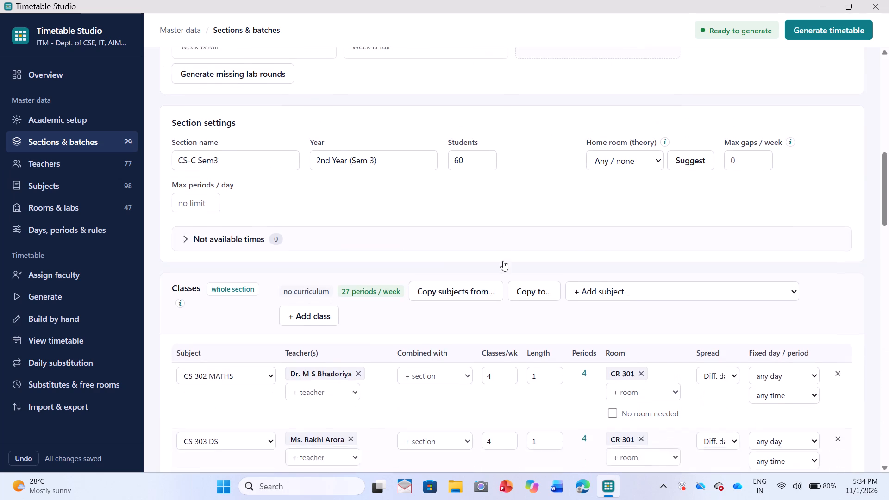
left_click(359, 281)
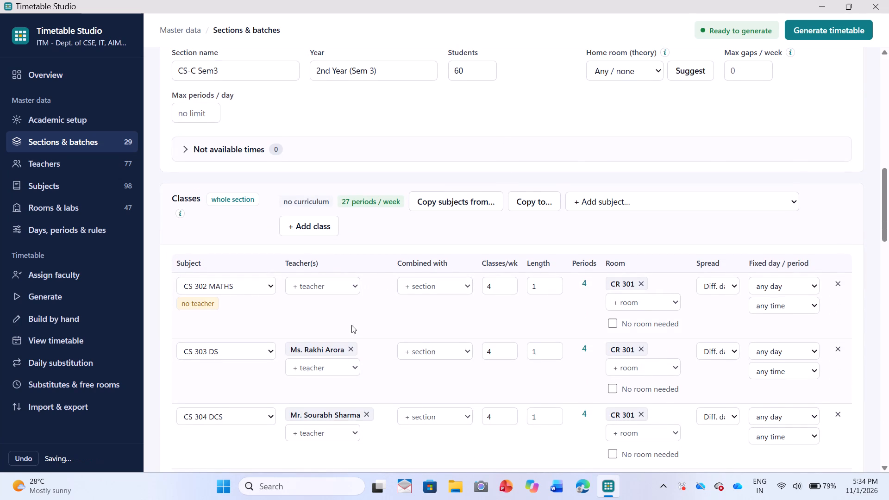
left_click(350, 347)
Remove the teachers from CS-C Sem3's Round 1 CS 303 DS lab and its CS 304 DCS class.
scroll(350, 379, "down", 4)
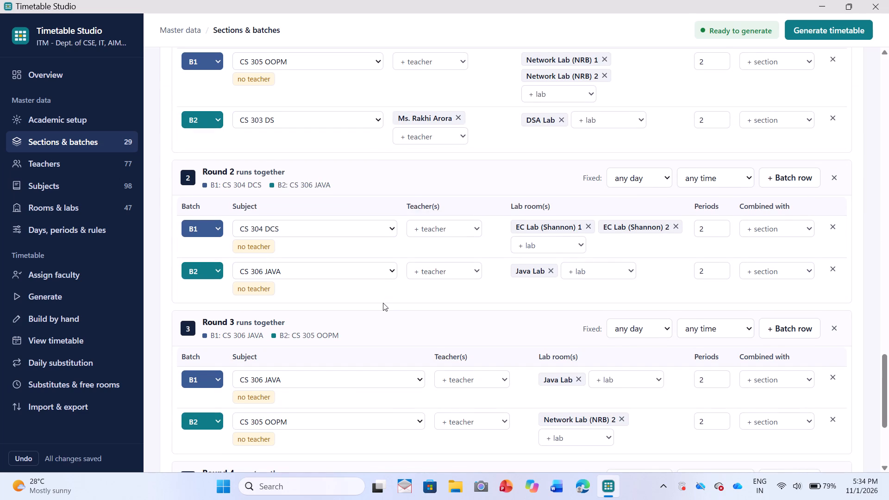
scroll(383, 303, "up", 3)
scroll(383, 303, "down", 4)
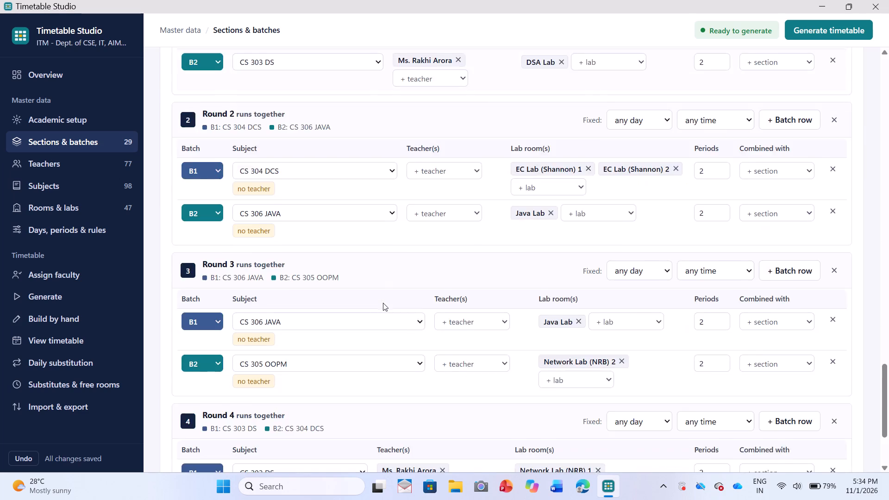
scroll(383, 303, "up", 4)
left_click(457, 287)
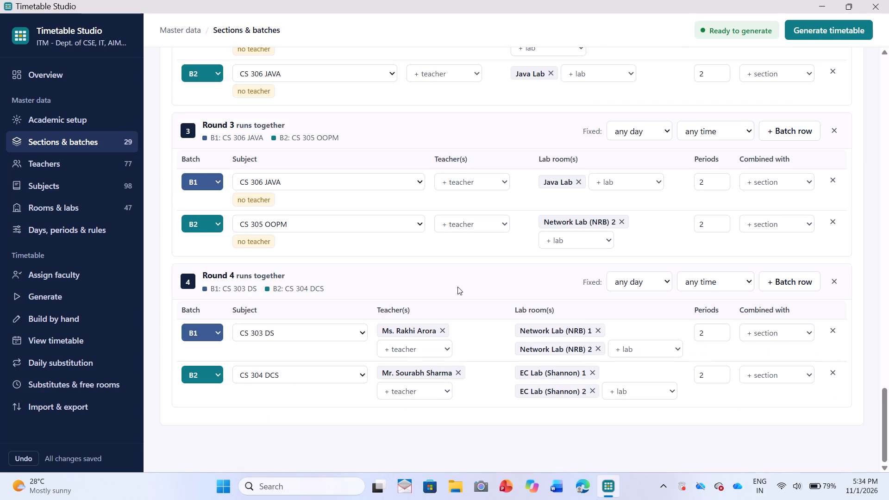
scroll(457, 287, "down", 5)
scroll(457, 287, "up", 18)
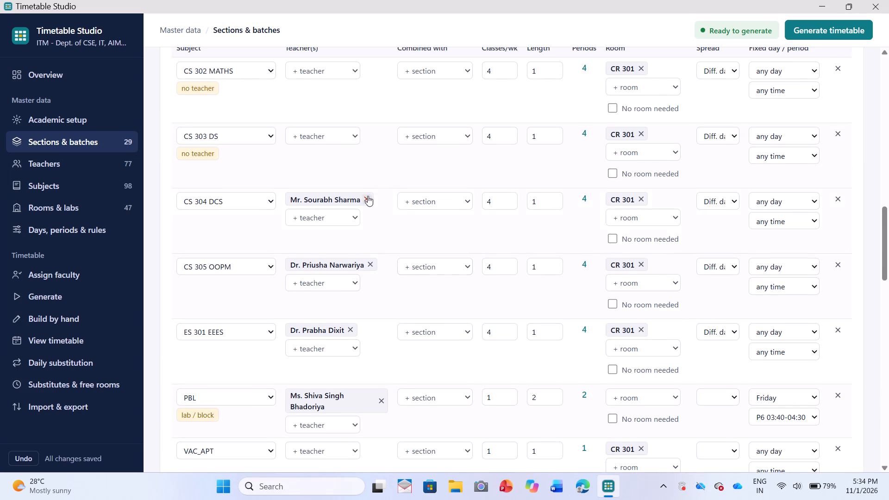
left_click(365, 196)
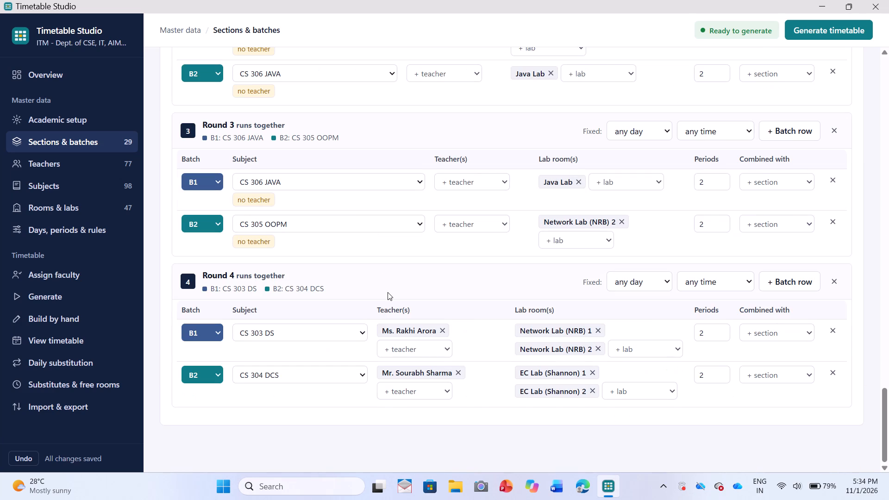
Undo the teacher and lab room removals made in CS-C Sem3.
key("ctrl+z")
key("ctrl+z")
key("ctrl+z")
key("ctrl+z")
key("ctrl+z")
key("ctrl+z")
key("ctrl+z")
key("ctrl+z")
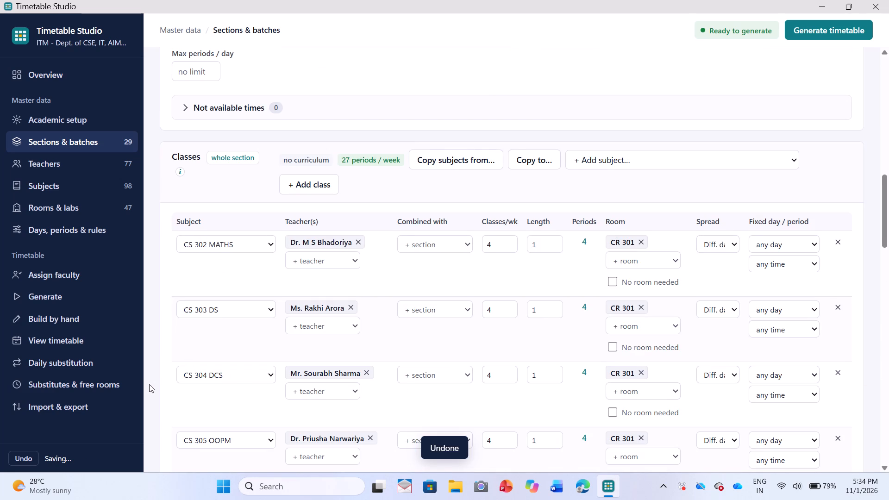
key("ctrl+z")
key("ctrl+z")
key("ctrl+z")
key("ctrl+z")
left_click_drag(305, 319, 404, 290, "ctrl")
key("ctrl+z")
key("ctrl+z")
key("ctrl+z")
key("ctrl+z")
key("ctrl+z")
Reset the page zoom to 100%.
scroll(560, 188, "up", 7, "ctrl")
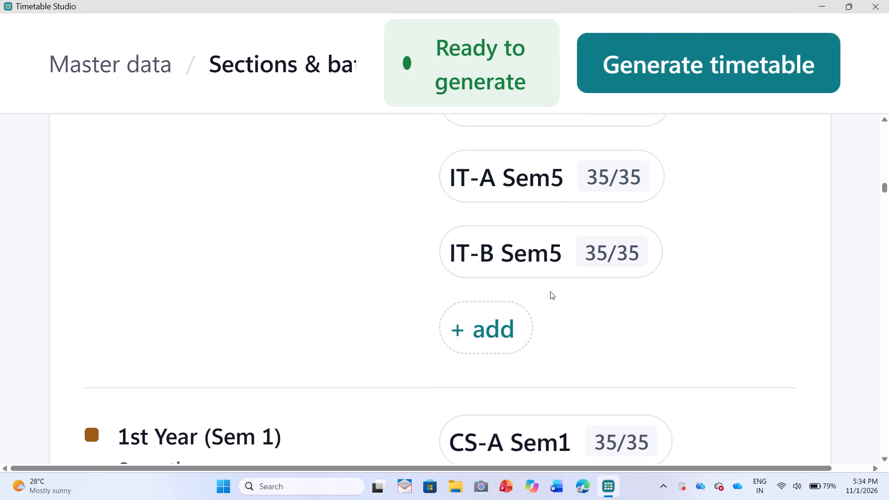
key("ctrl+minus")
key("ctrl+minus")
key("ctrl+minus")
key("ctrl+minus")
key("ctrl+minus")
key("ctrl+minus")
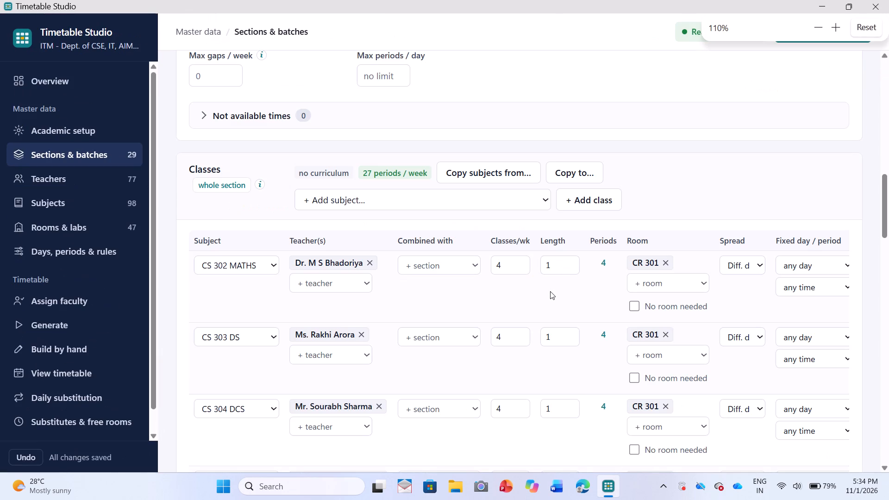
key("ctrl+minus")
Set the number of students in the CS-C Sem3 section to 80.
scroll(550, 291, "up", 5)
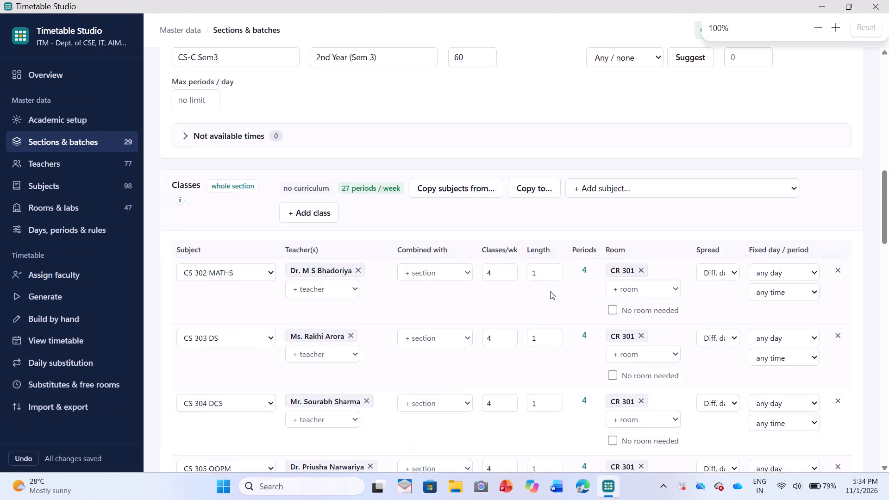
scroll(550, 291, "up", 6)
scroll(550, 291, "down", 1)
scroll(550, 291, "up", 6)
left_click(559, 194)
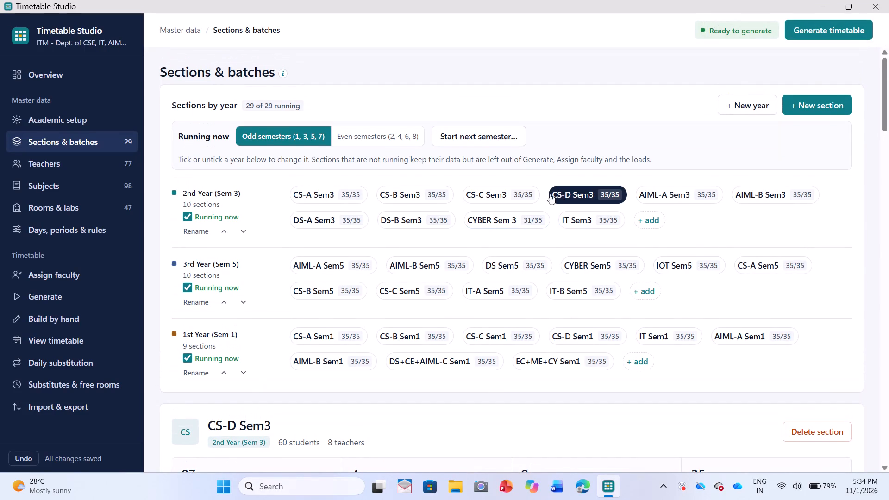
left_click(513, 190)
scroll(561, 239, "down", 7)
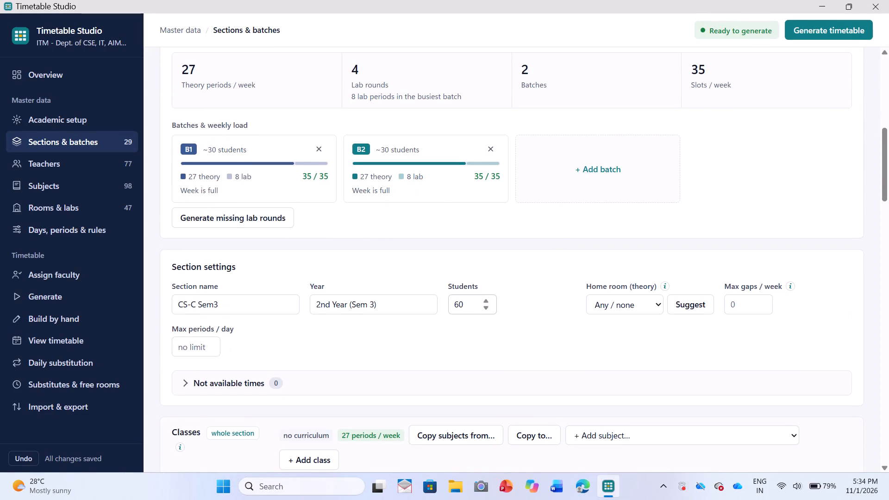
left_click(471, 294)
key("BackSpace")
key("BackSpace")
type("80")
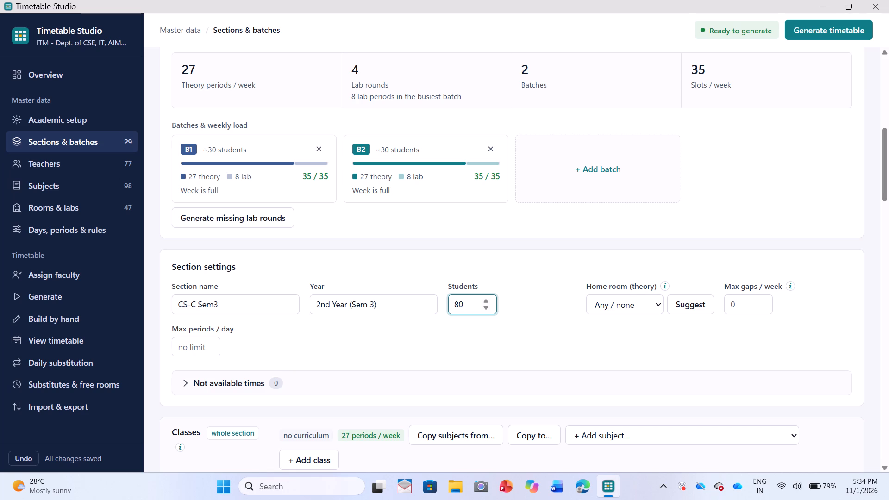
left_click(471, 361)
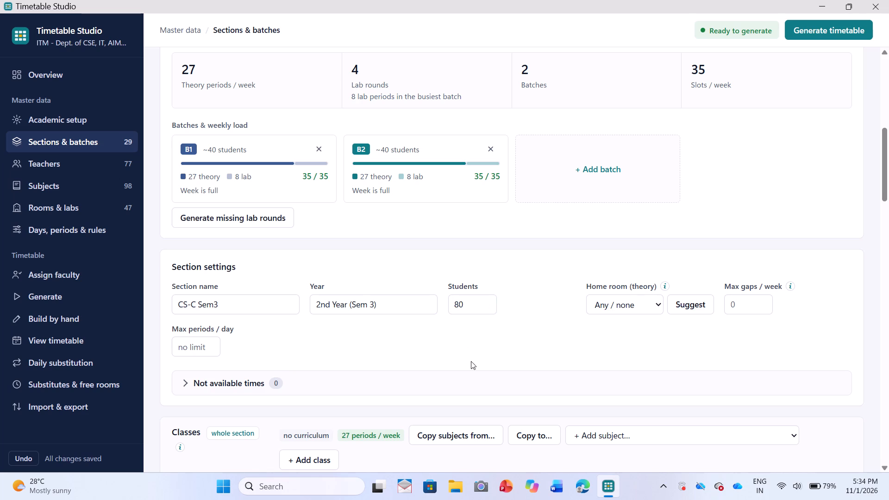
Review the classes of CS-C Sem3, CS-B Sem3 and CS-A Sem3 for remaining teacher assignments and combined sections.
scroll(471, 361, "down", 5)
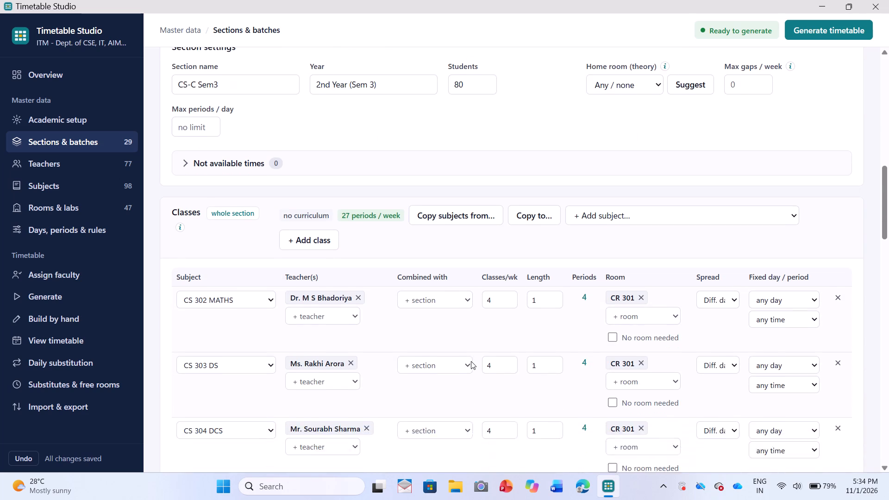
scroll(471, 361, "up", 12)
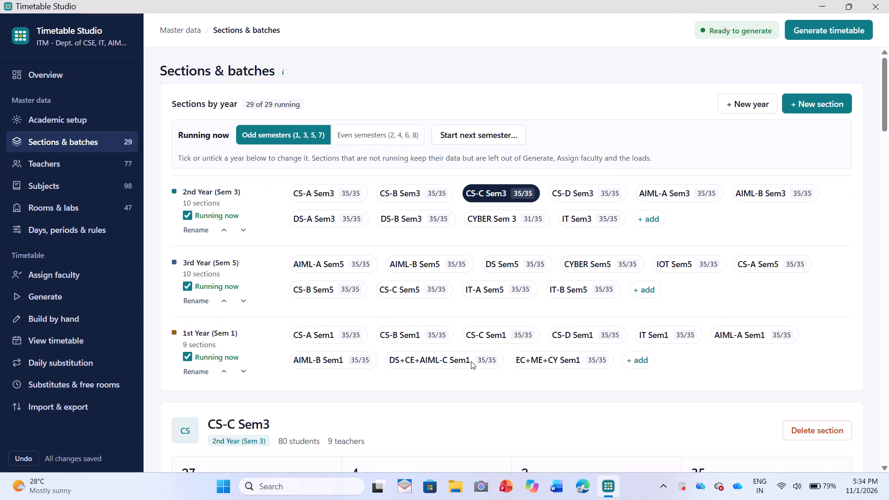
left_click(384, 187)
scroll(460, 254, "down", 6)
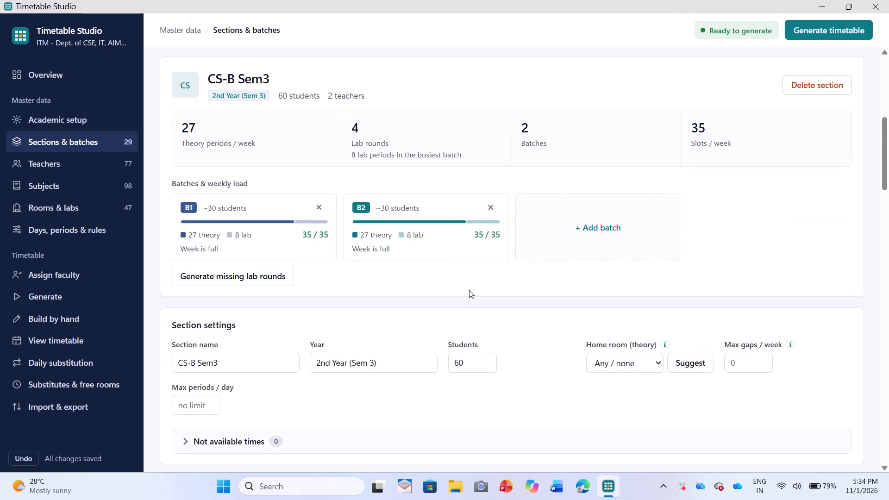
scroll(471, 305, "down", 9)
scroll(471, 310, "up", 15)
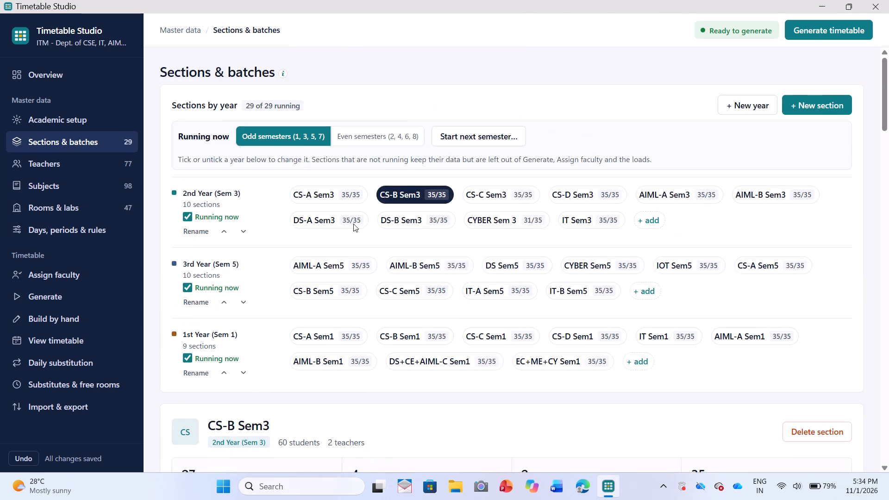
left_click(299, 196)
scroll(409, 300, "down", 11)
scroll(424, 343, "down", 10)
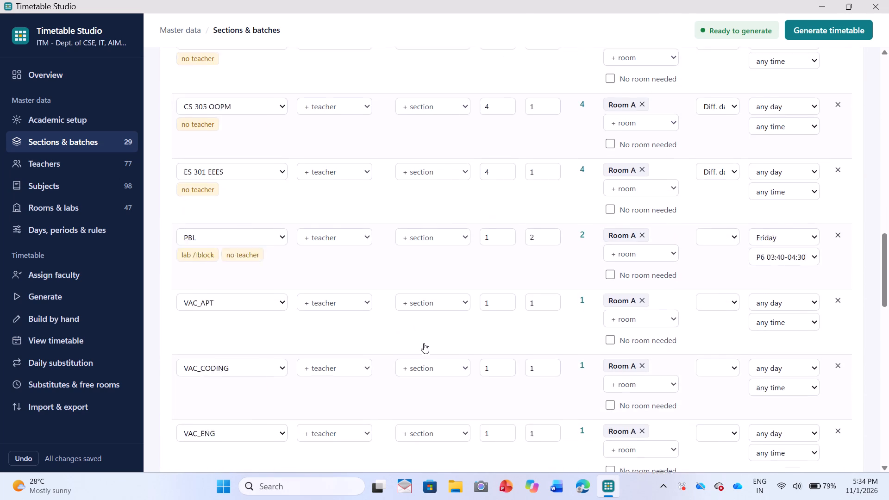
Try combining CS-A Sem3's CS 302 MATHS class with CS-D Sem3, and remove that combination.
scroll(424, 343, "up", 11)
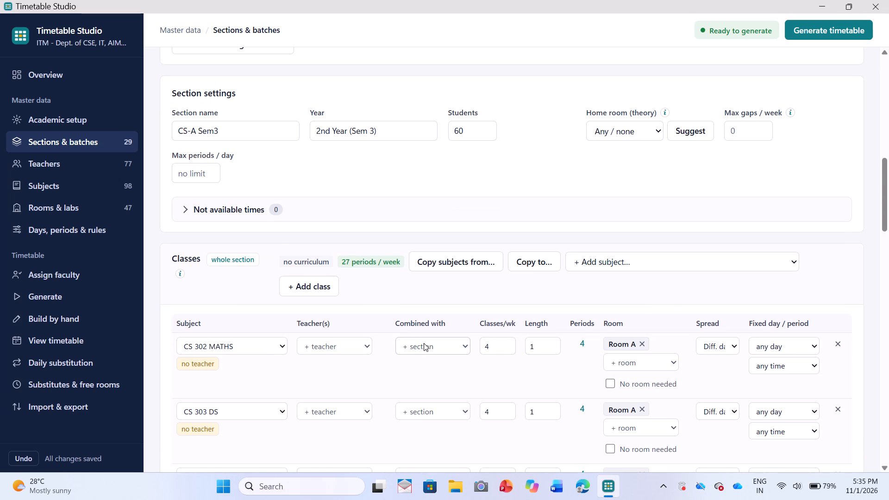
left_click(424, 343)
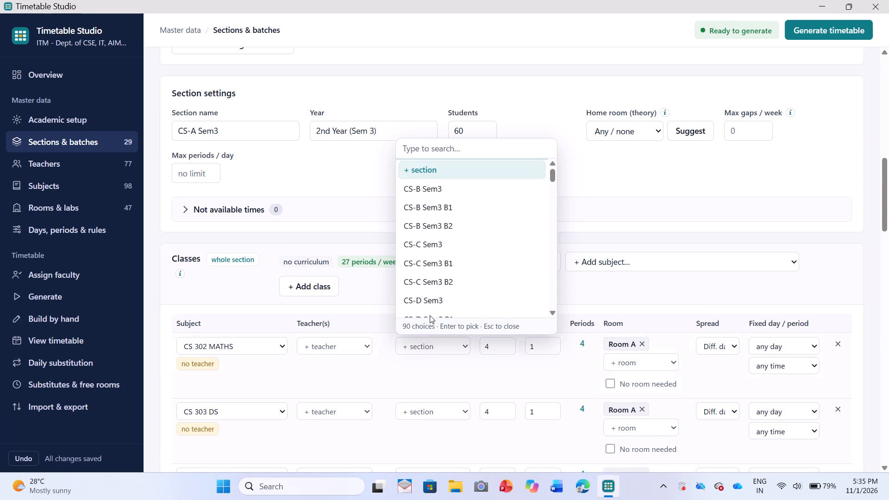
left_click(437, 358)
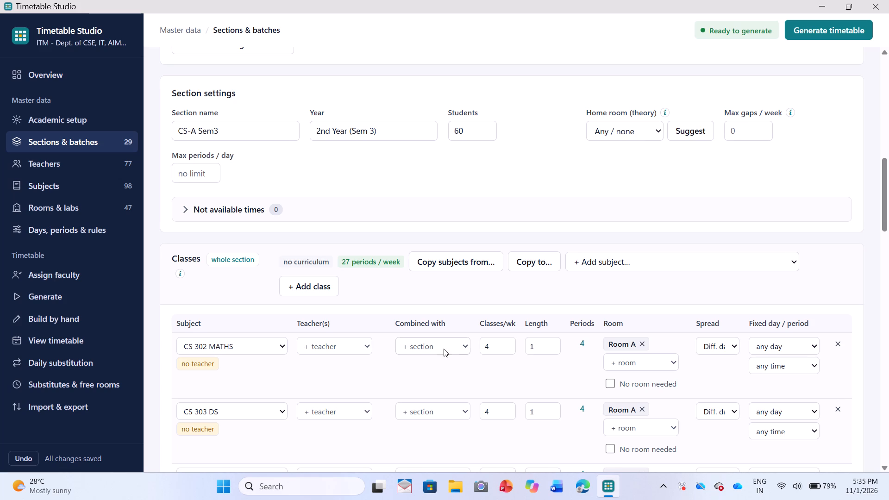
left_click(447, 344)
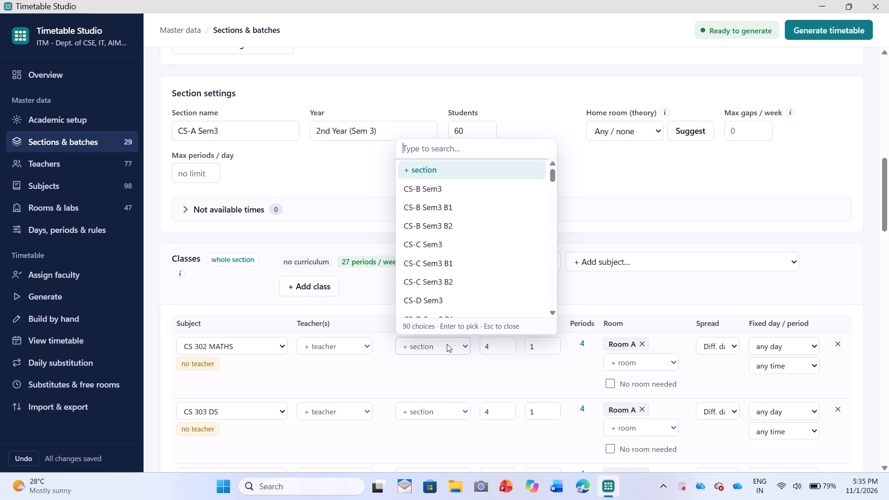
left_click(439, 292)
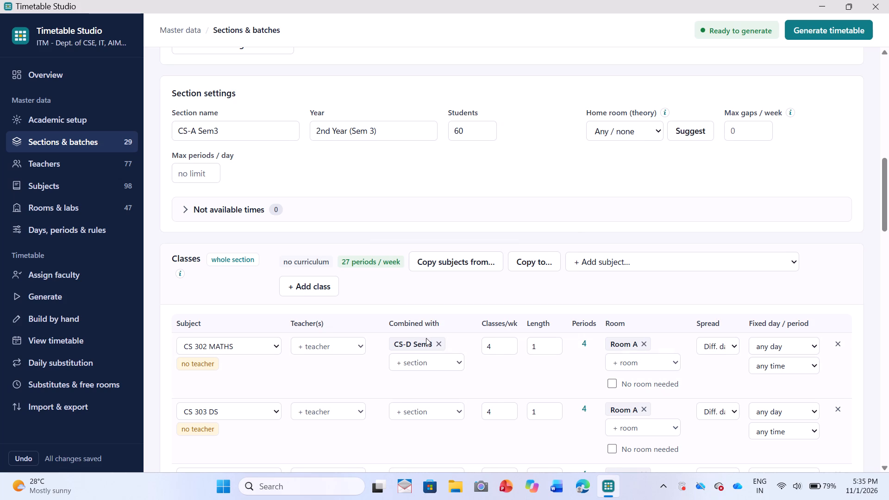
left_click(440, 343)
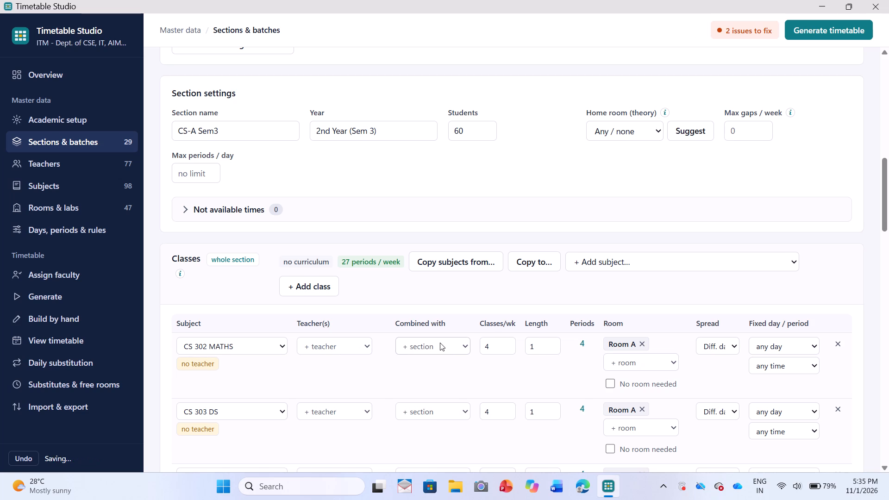
Check CS-A Sem3's classes and all four lab rounds for leftover teachers and combined sections.
scroll(440, 343, "up", 4)
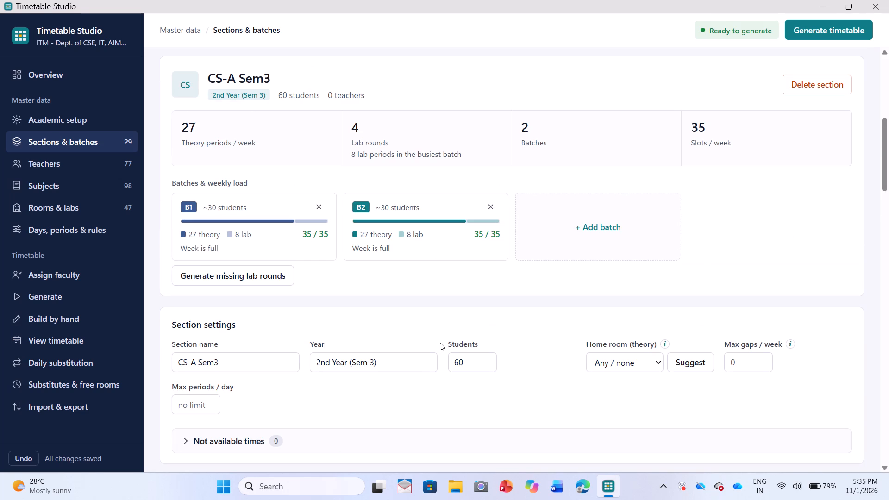
scroll(440, 343, "up", 7)
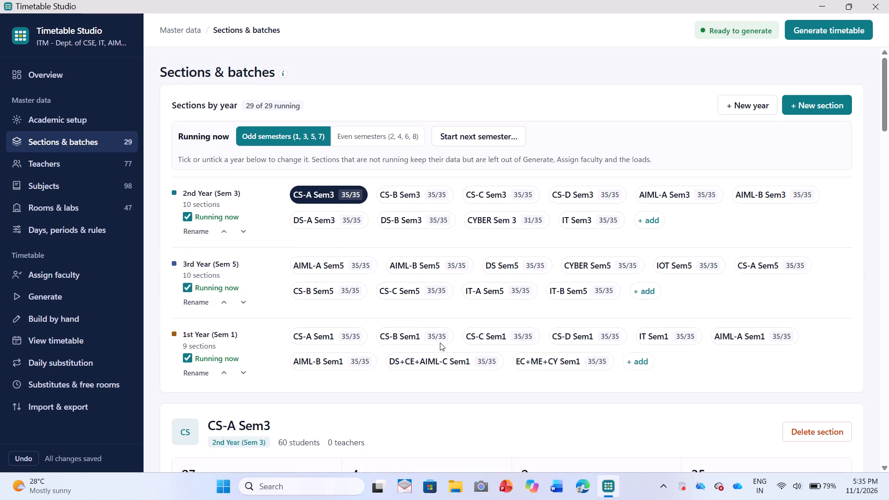
scroll(440, 343, "down", 19)
scroll(440, 343, "down", 2)
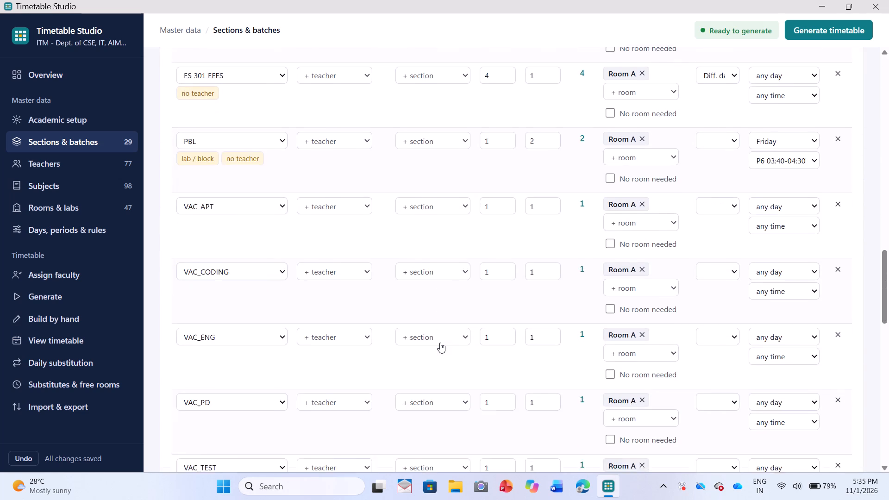
scroll(440, 343, "down", 16)
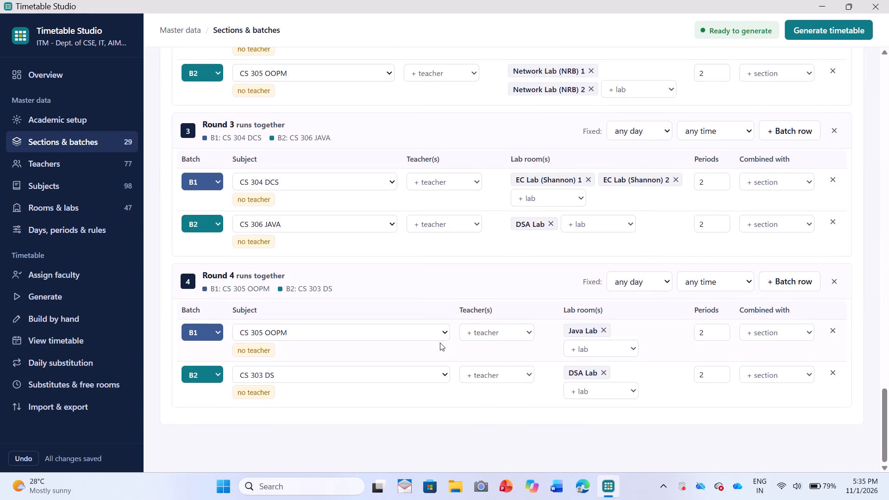
scroll(440, 343, "up", 20)
scroll(440, 343, "up", 6)
scroll(440, 343, "down", 1)
Remove the teachers from CS-B Sem3's Round 1 CS 306 JAVA lab and Round 2 CS 303 DS lab.
scroll(440, 343, "up", 13)
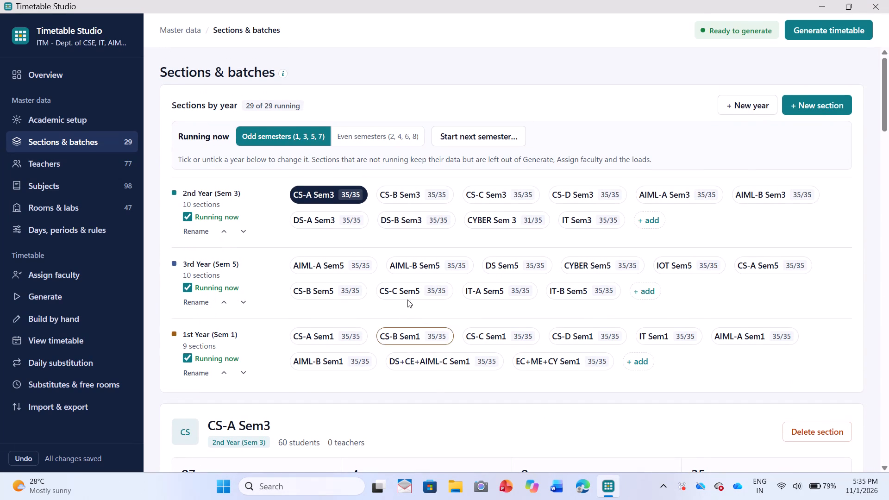
left_click(417, 193)
scroll(417, 193, "down", 7)
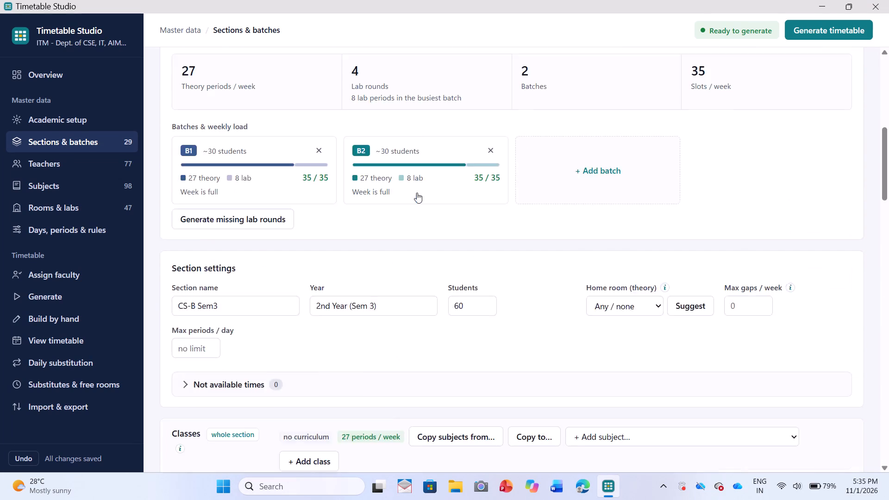
scroll(417, 193, "down", 20)
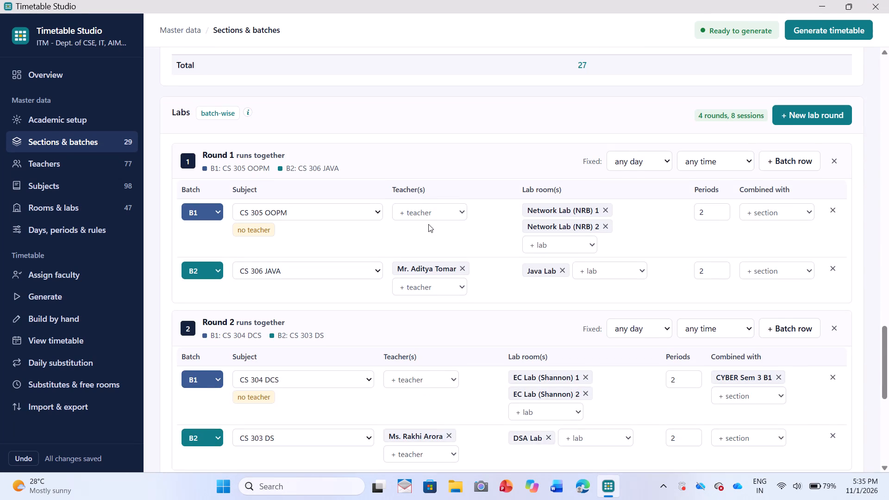
left_click(460, 262)
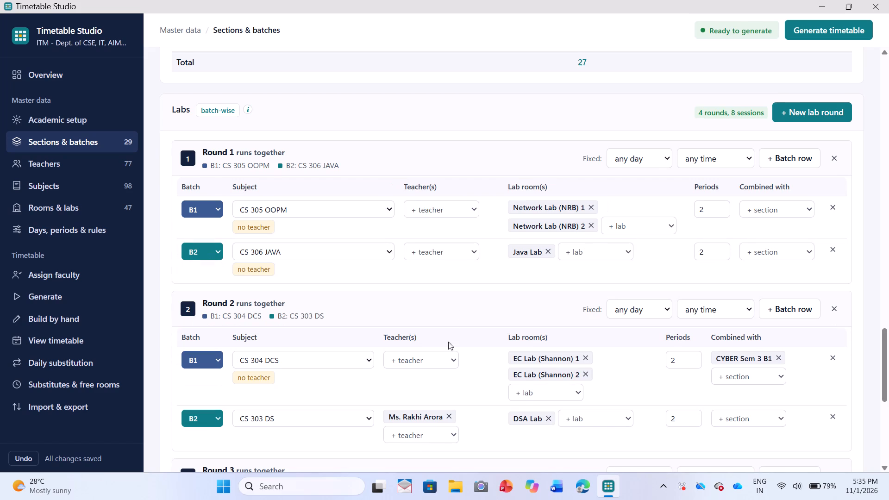
scroll(449, 356, "down", 2)
left_click(446, 300)
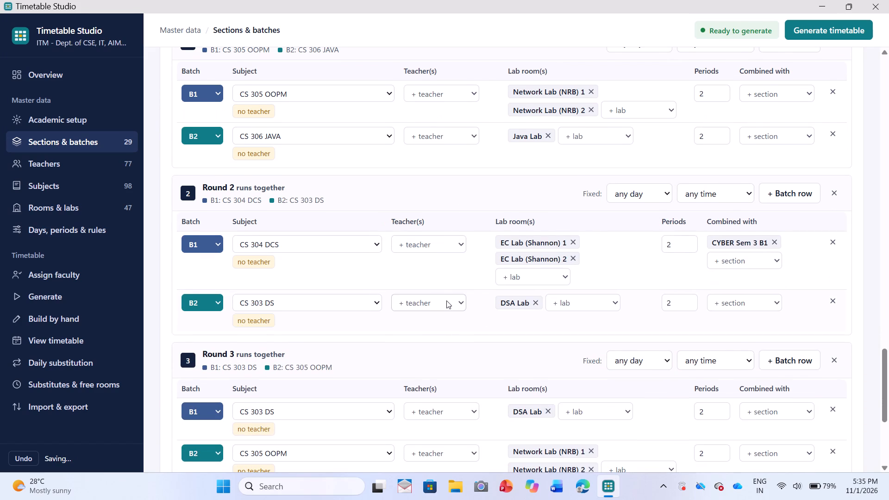
scroll(446, 300, "down", 7)
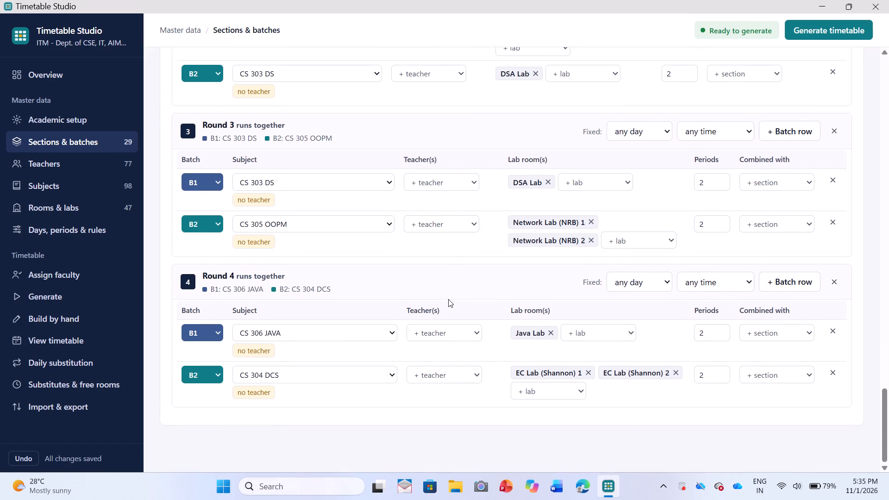
scroll(448, 299, "up", 7)
scroll(448, 299, "down", 1)
Remove the teachers from CS-C Sem3's CS 302 MATHS and CS 303 DS classes.
scroll(448, 299, "up", 20)
scroll(448, 299, "up", 7)
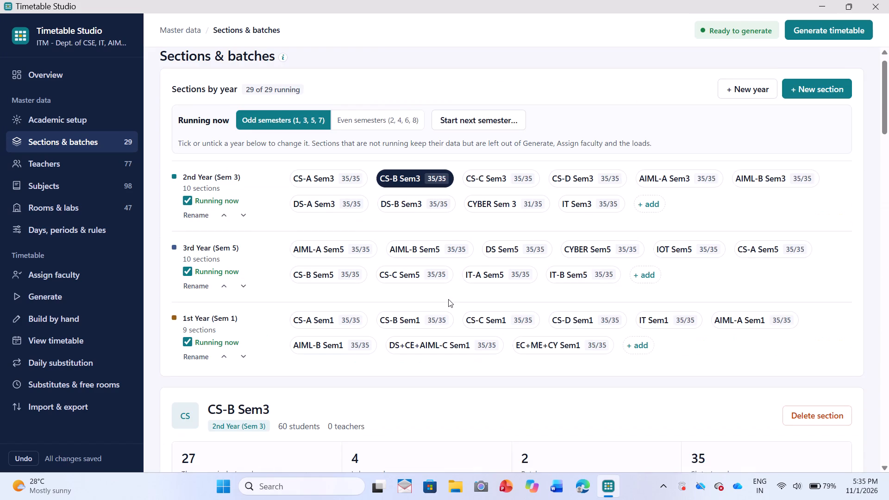
left_click(496, 188)
scroll(496, 273, "down", 11)
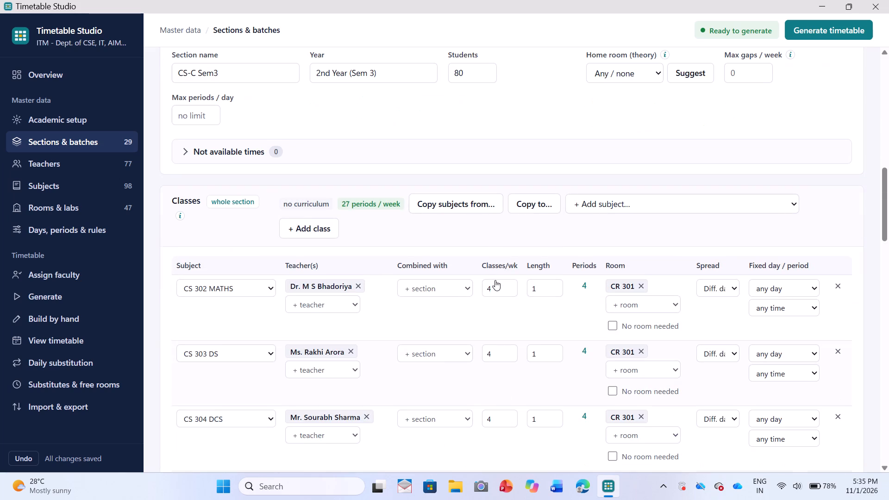
left_click(359, 286)
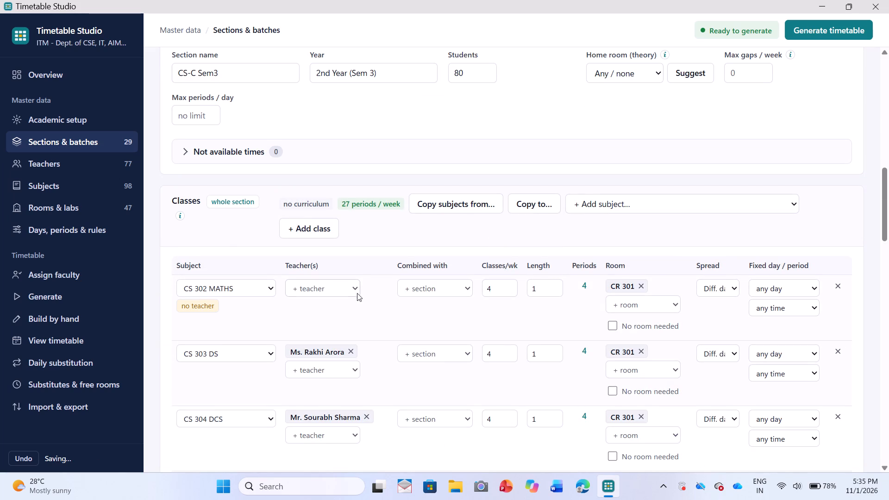
left_click(347, 348)
Remove the teachers from all of CS-C Sem3's Round 2 and Round 3 labs.
scroll(351, 396, "down", 5)
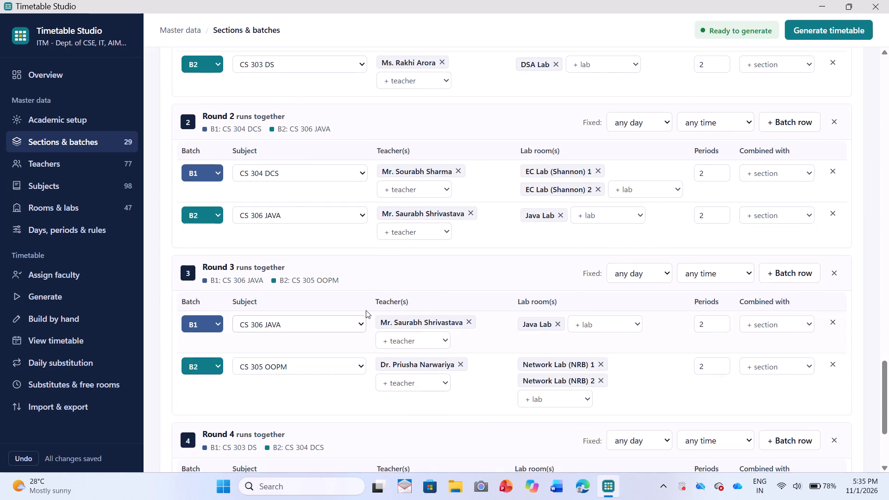
left_click(472, 210)
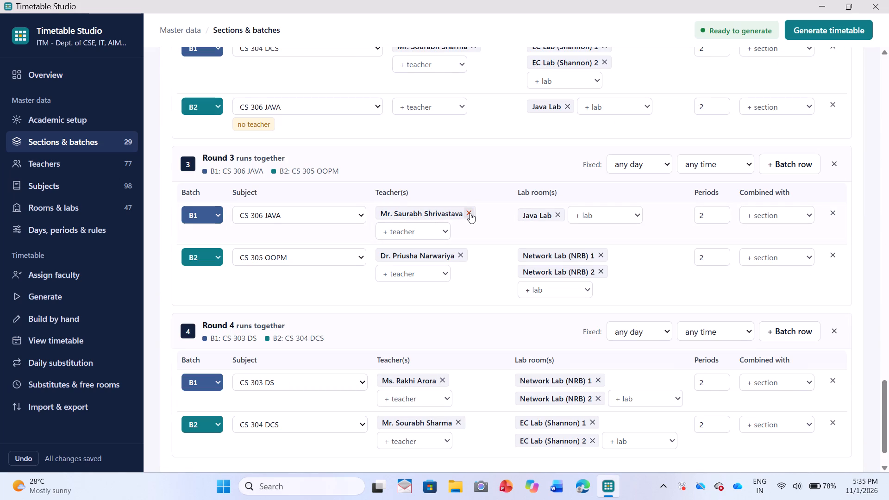
left_click(470, 213)
left_click(477, 256)
scroll(463, 197, "up", 2)
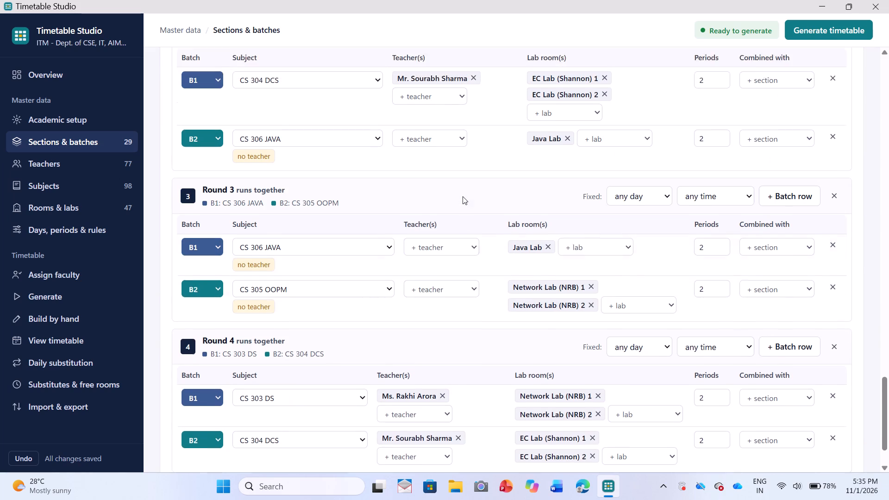
left_click(469, 160)
Remove the teachers from all of CS-C Sem3's Round 1 and Round 4 labs.
scroll(470, 180, "up", 4)
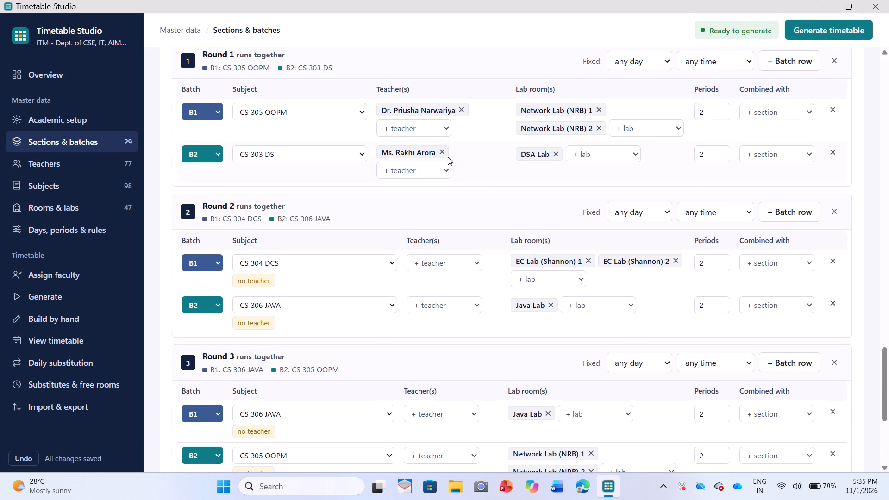
left_click(445, 149)
scroll(475, 169, "up", 5)
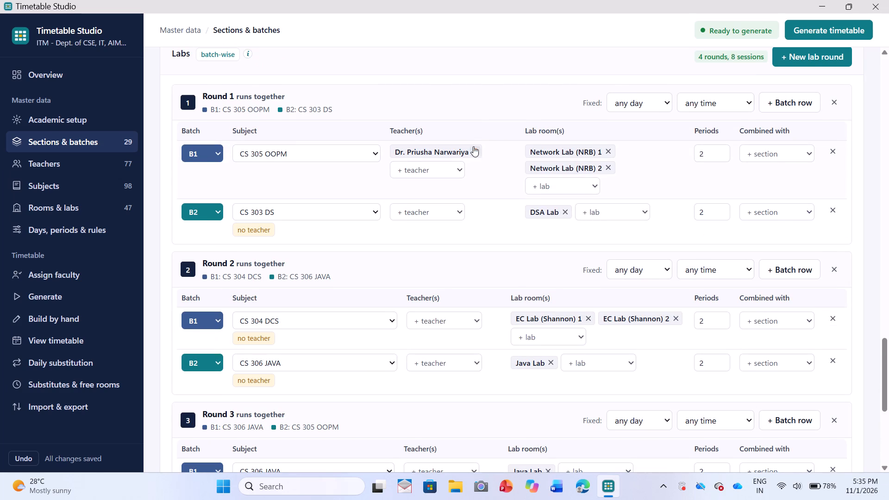
left_click(473, 146)
scroll(475, 167, "up", 3)
scroll(476, 209, "down", 8)
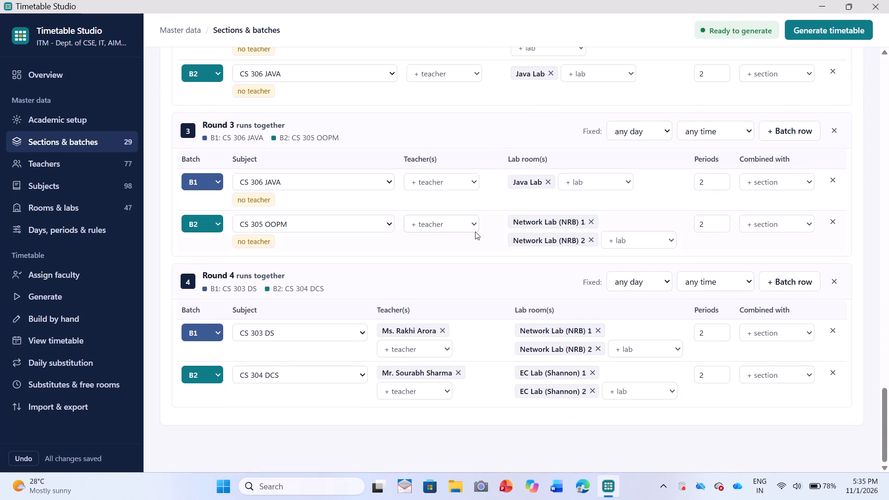
left_click(444, 330)
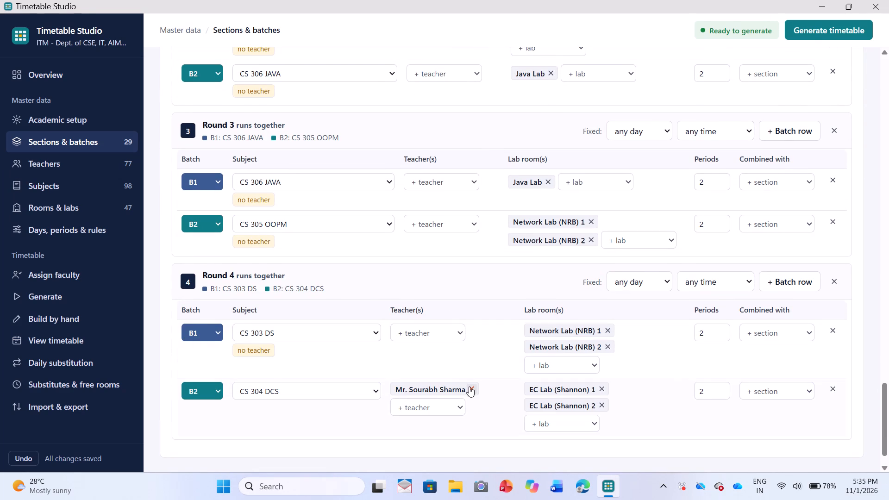
left_click(469, 387)
Remove the teachers from CS-C Sem3's VAC_PD, VAC_ENG, CS 304 DCS, CS 305 OOPM, ES 301 EEES and PBL classes.
scroll(469, 387, "up", 11)
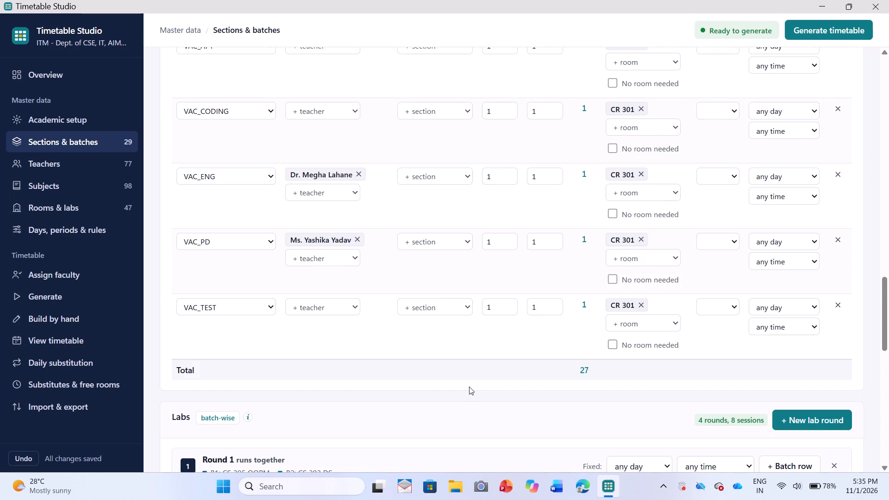
left_click(351, 235)
left_click(360, 236)
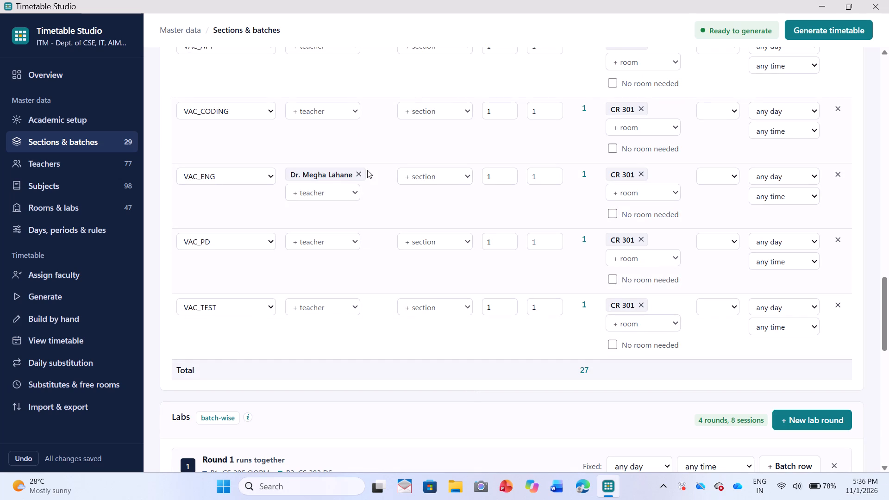
left_click(357, 174)
scroll(391, 254, "up", 8)
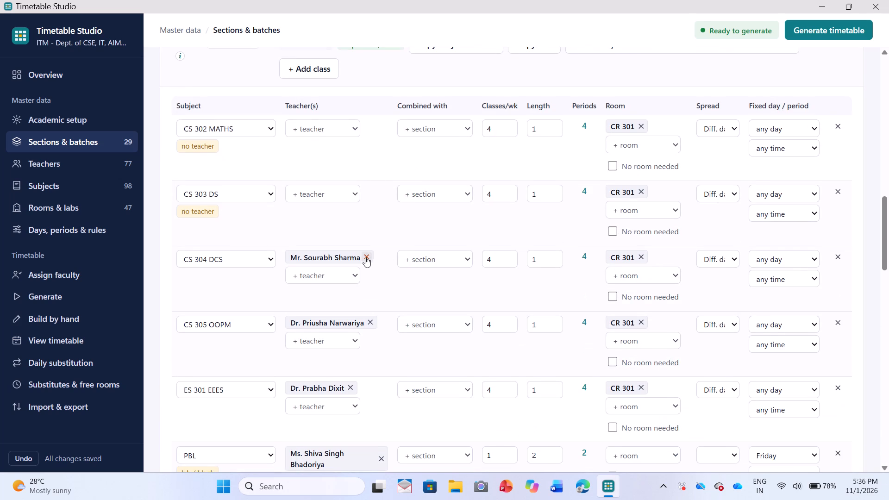
left_click(365, 256)
left_click(364, 322)
left_click(366, 323)
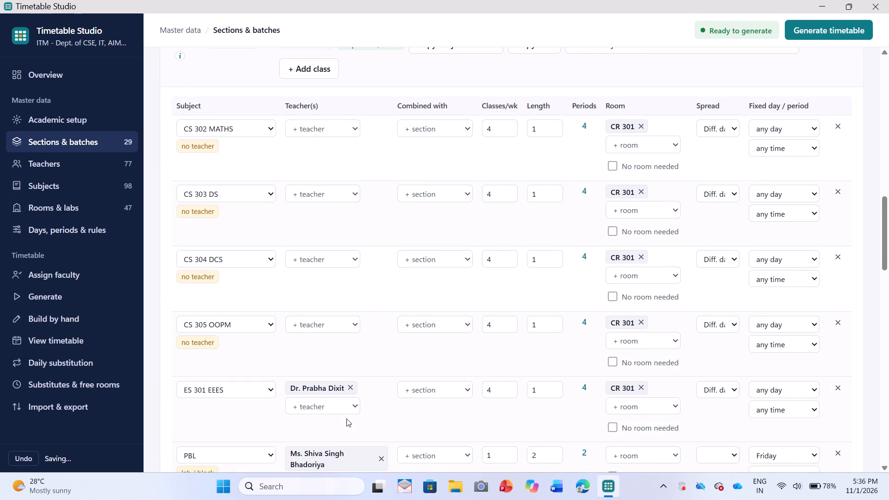
left_click(350, 389)
scroll(361, 404, "down", 1)
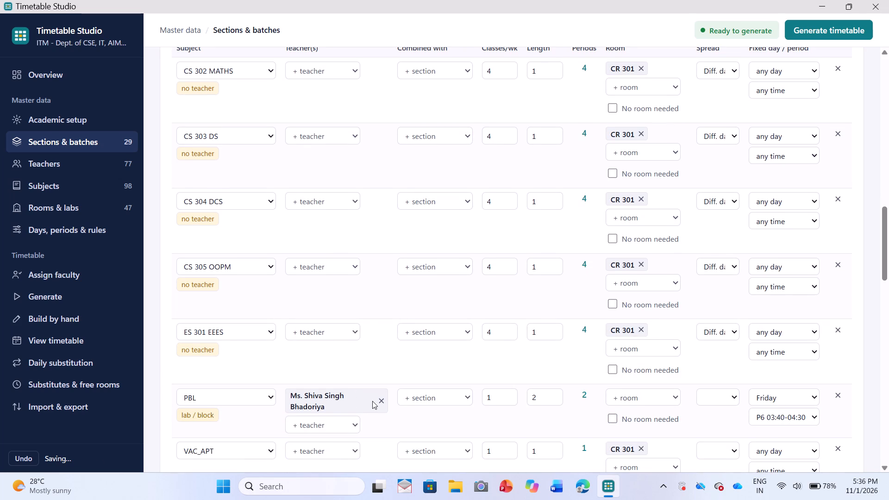
left_click(378, 401)
Check CS-C Sem3's classes and lab rounds for leftover teachers.
scroll(378, 393, "down", 16)
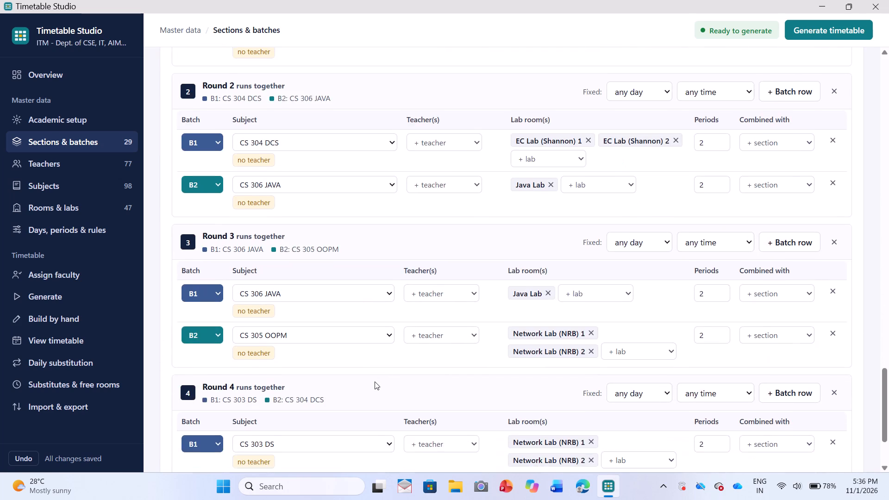
scroll(375, 381, "down", 11)
scroll(375, 381, "up", 20)
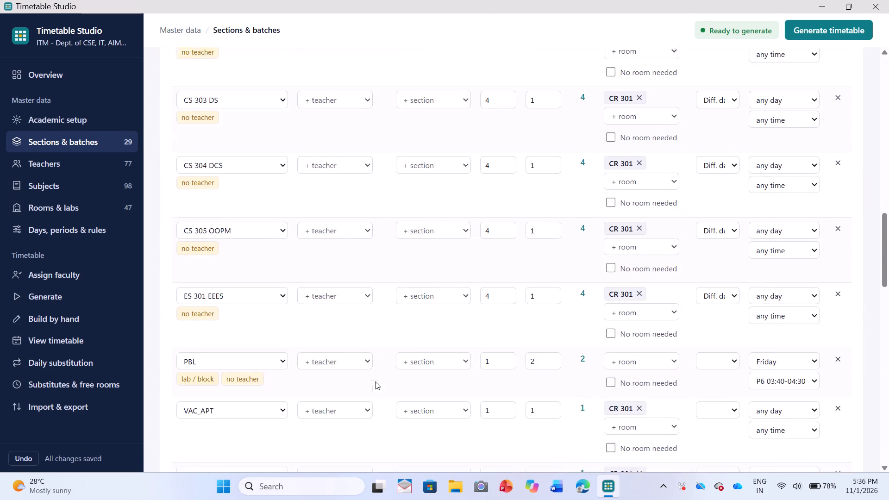
Remove the teachers from CS-D Sem3's CS 302 MATHS and CS 303 DS classes.
scroll(375, 381, "up", 15)
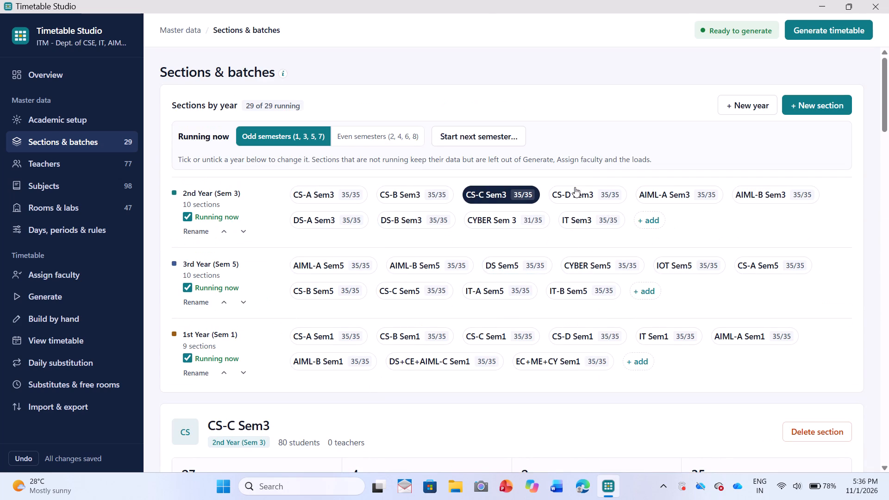
left_click(575, 187)
scroll(529, 269, "down", 15)
scroll(445, 250, "up", 2)
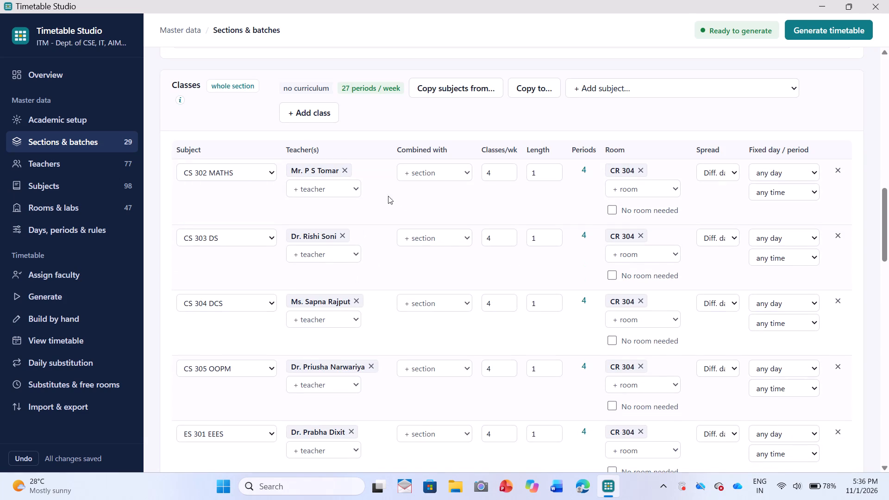
left_click(349, 171)
left_click(340, 231)
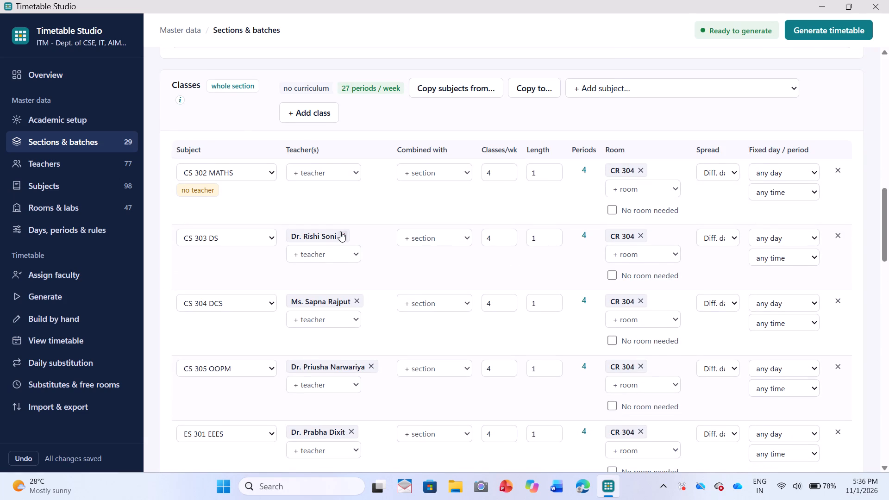
Remove the teachers from all of CS-D Sem3's Round 1, Round 2 and Round 3 labs.
scroll(353, 313, "down", 4)
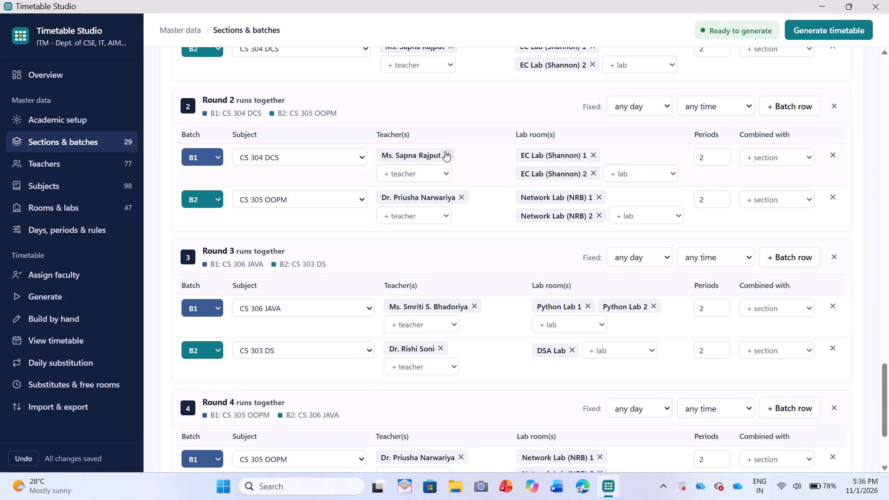
left_click(448, 148)
left_click(446, 152)
left_click(473, 211)
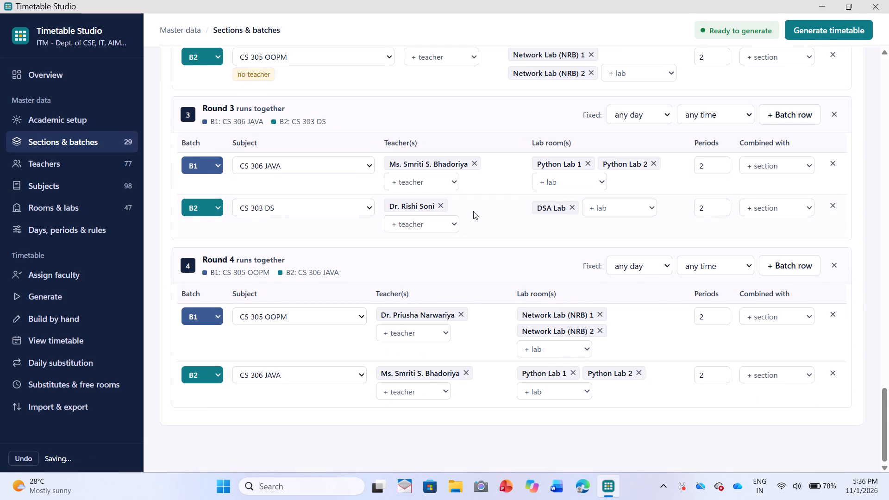
left_click(470, 160)
left_click(461, 207)
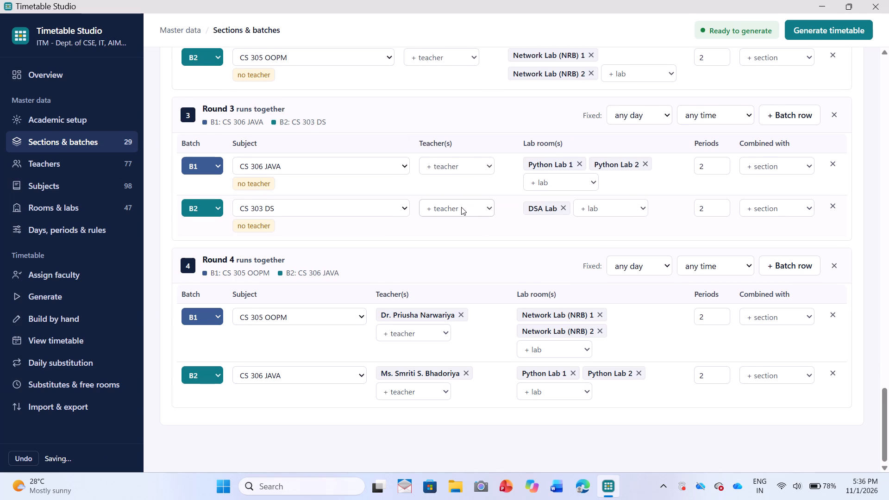
scroll(461, 207, "up", 4)
left_click(449, 131)
scroll(451, 153, "up", 2)
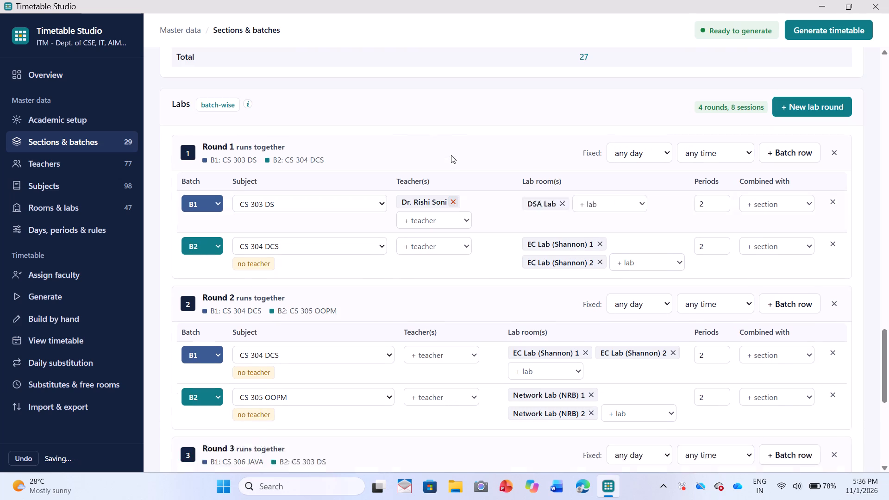
left_click(450, 206)
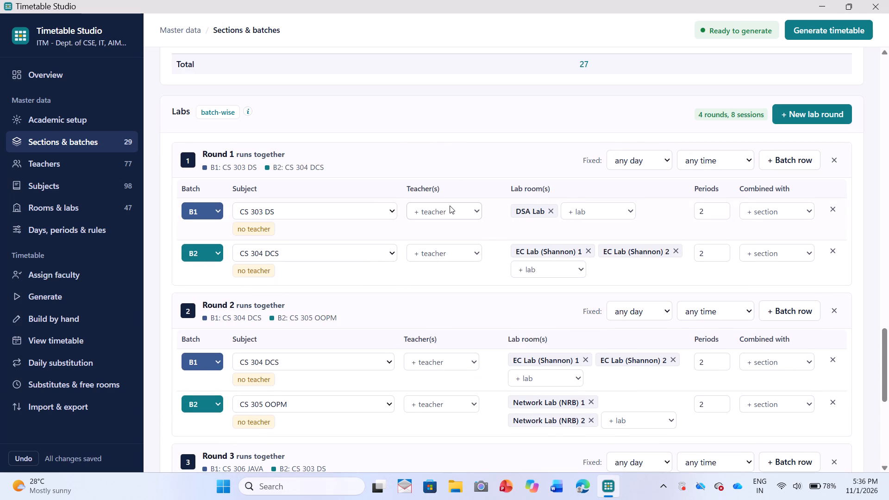
Look over the teachers' weekly targets, current loads and teachable subjects.
left_click(107, 161)
scroll(377, 277, "down", 3)
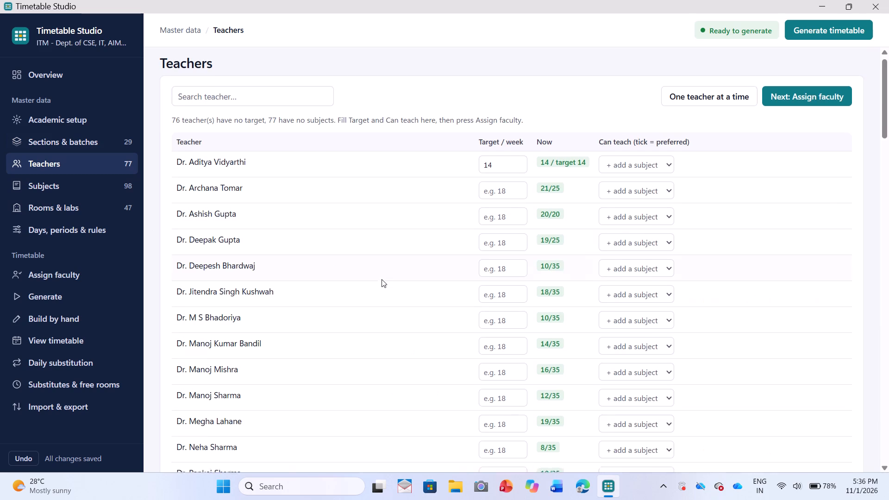
scroll(382, 279, "down", 2)
scroll(382, 279, "up", 7)
Remove the teachers from CS-D Sem3's CS 304 DCS and CS 305 OOPM classes.
left_click(66, 146)
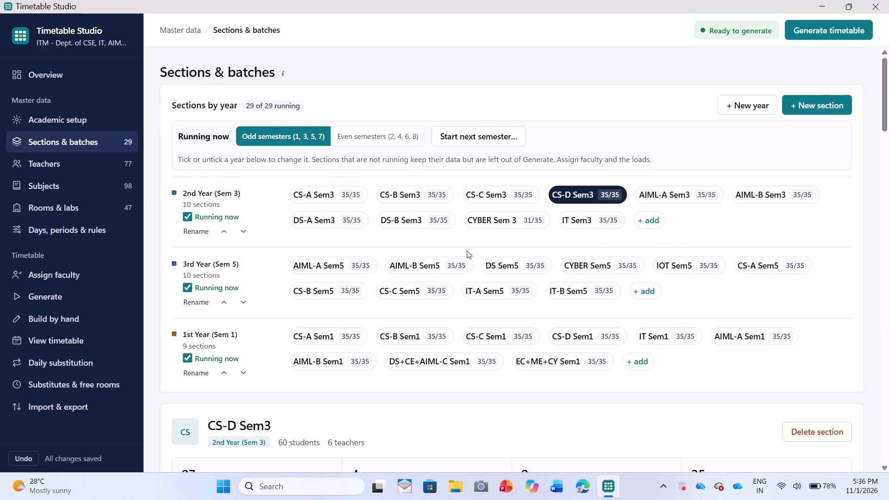
scroll(467, 250, "up", 2)
scroll(467, 250, "down", 14)
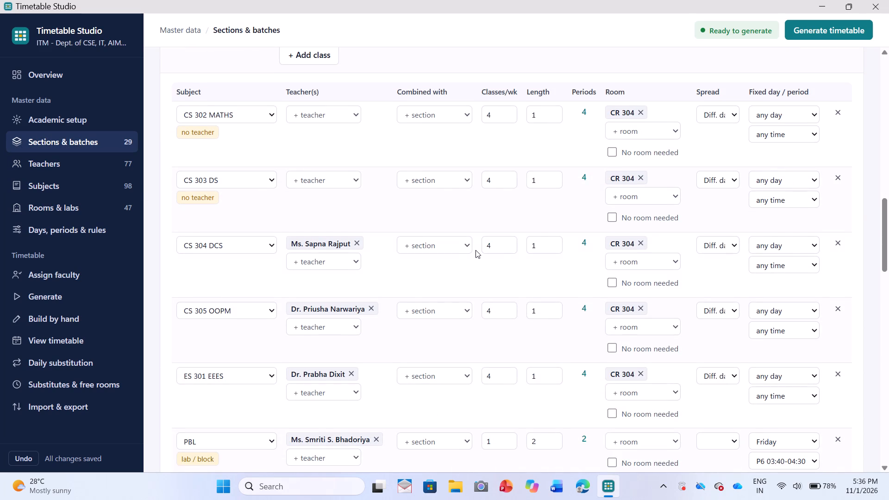
left_click(363, 240)
left_click(356, 240)
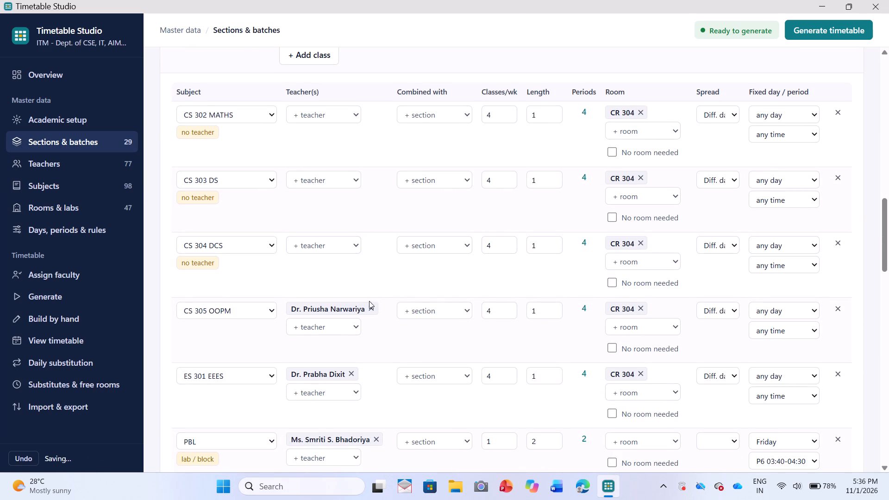
left_click(368, 306)
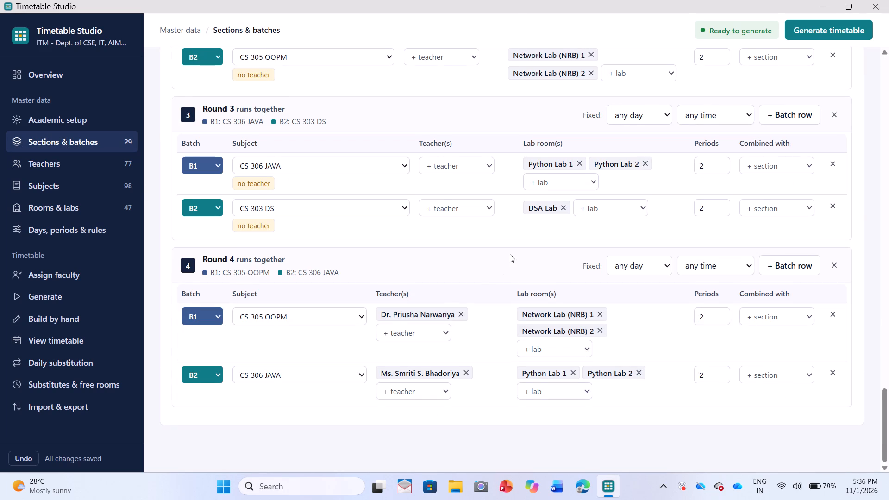
Remove the teachers from both batches of CS-D Sem3's Round 4 lab, CS 305 OOPM and CS 306 JAVA.
scroll(510, 254, "up", 7)
scroll(510, 254, "down", 5)
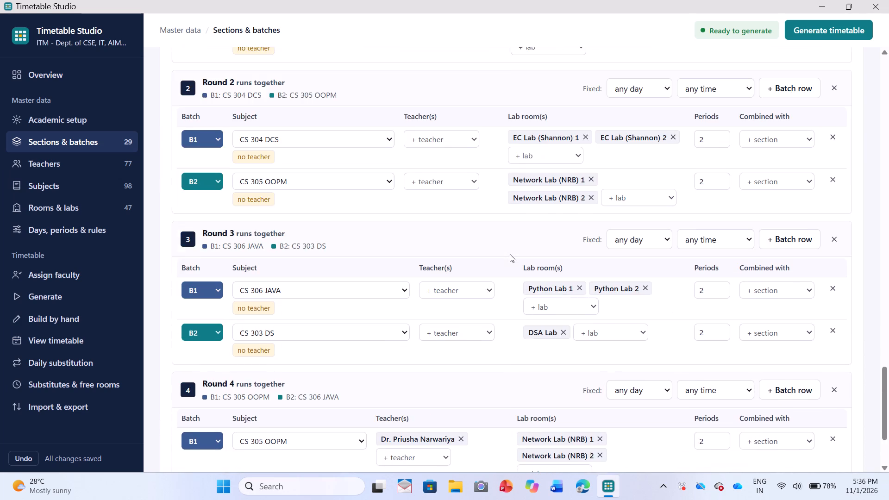
scroll(510, 254, "down", 6)
left_click(462, 312)
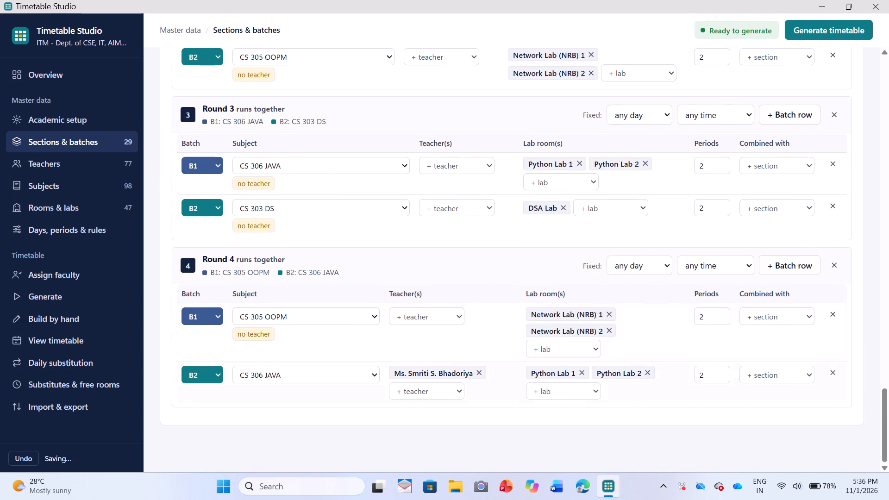
left_click(476, 371)
Remove the teachers from CS-D Sem3's ES 301 EEES, PBL, VAC_ENG and VAC_PD classes.
scroll(452, 261, "up", 17)
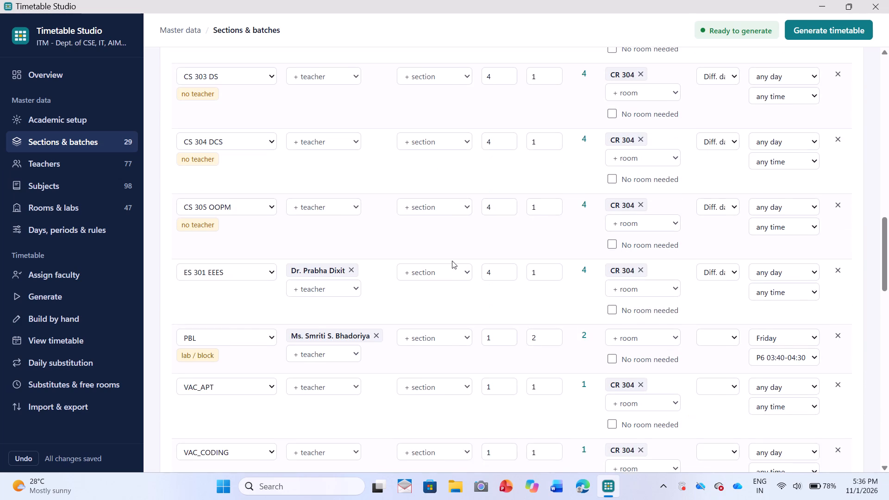
left_click(352, 275)
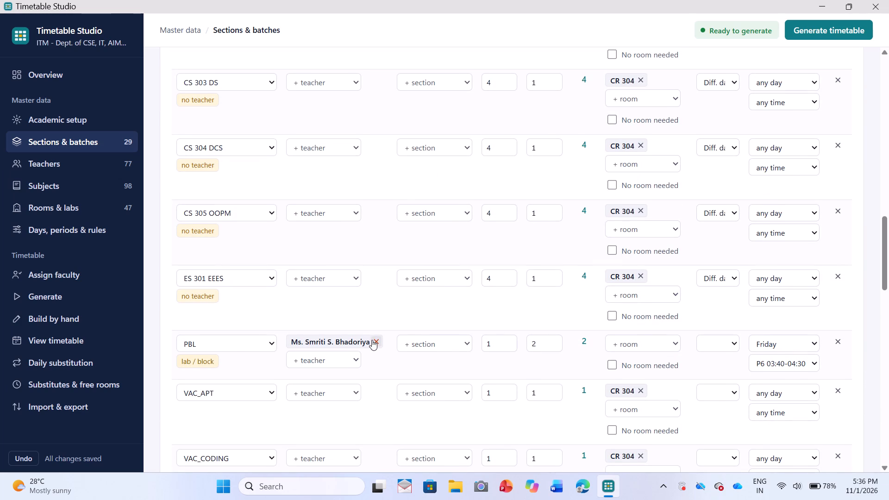
left_click(372, 340)
scroll(372, 343, "down", 3)
left_click(365, 350)
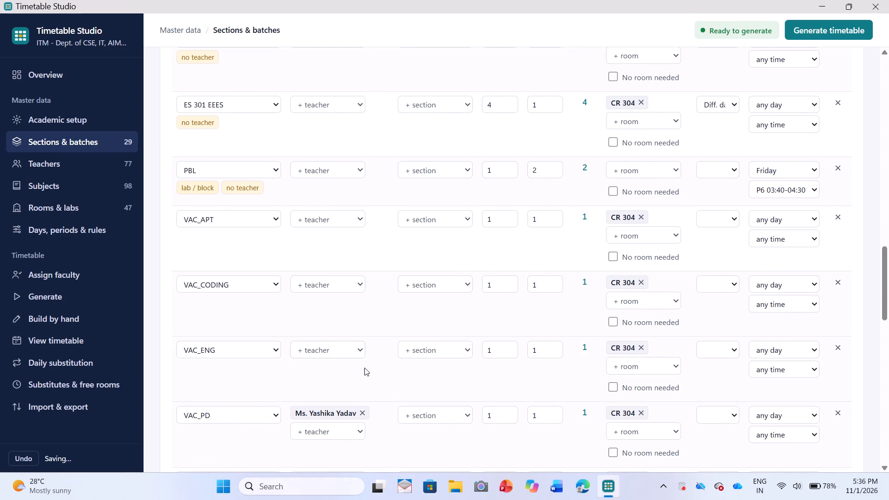
left_click(361, 411)
left_click(380, 397)
Check CS-D Sem3's classes and labs for leftover teachers, and glance at the AIML-A Sem3 and CS-C Sem3 sections.
scroll(384, 373, "down", 6)
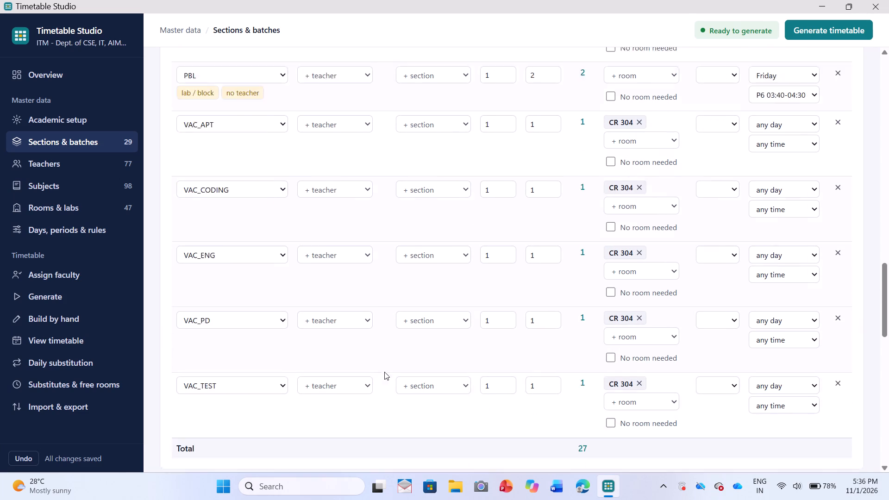
scroll(384, 357, "down", 13)
scroll(382, 357, "up", 8)
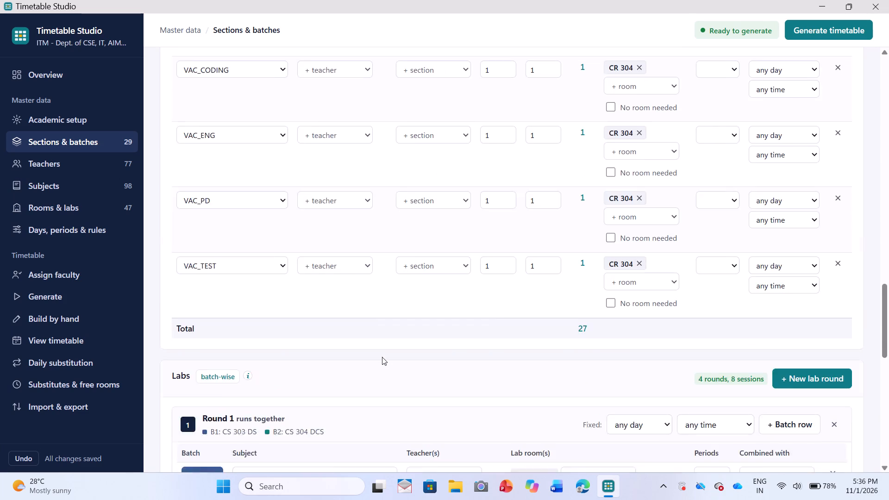
scroll(382, 357, "up", 20)
scroll(382, 357, "up", 12)
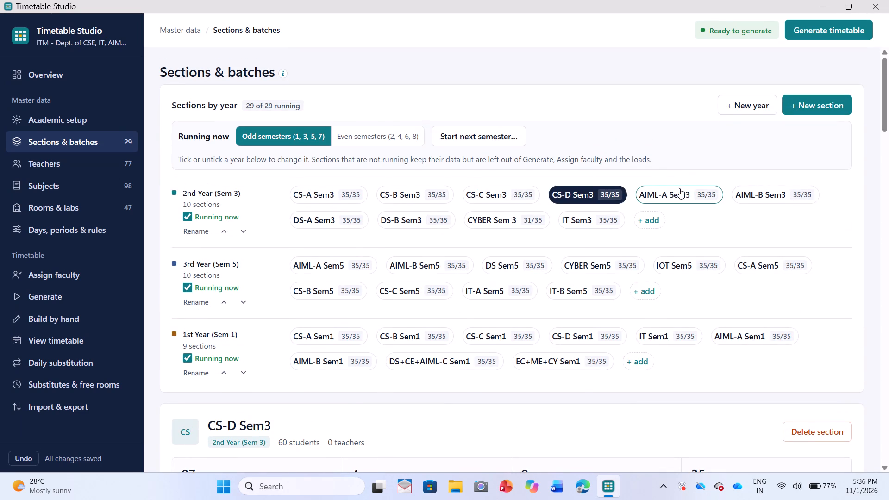
left_click(679, 188)
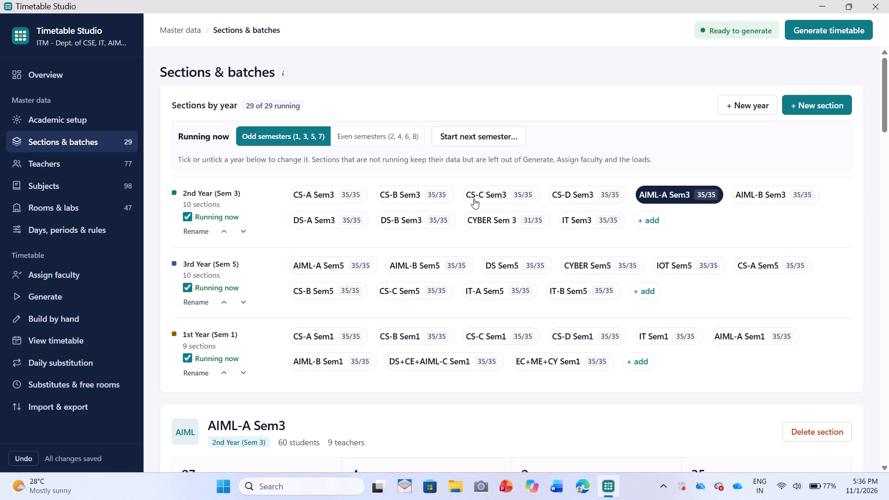
left_click(495, 193)
Generate the timetable from the current section data.
left_click(34, 298)
left_click(230, 257)
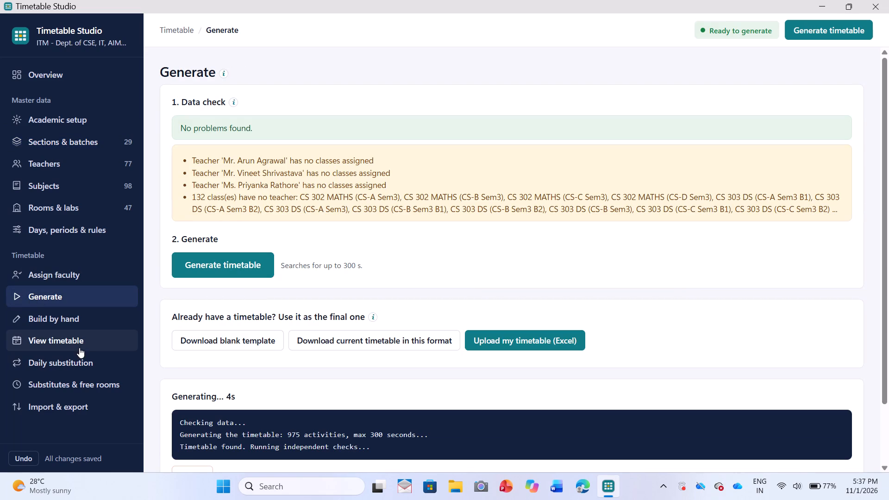
scroll(287, 367, "down", 5)
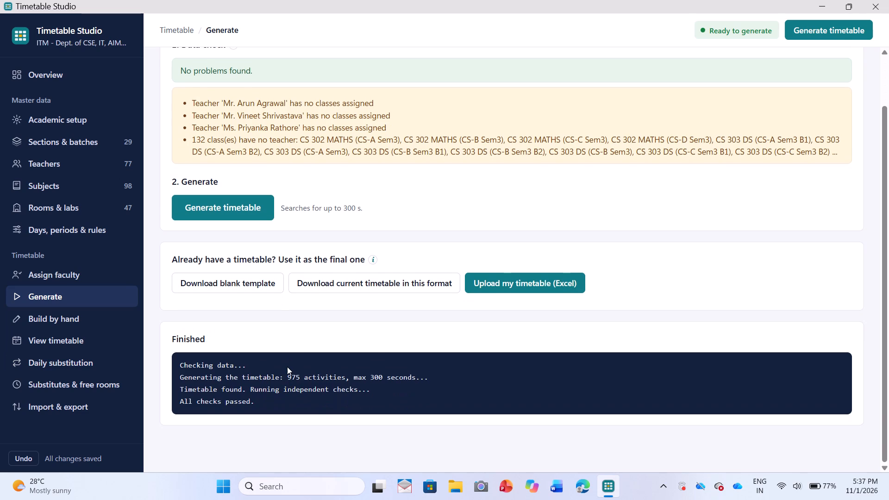
Review the generated section timetables of CS-B Sem3 and CS-A Sem3, including the faculty column and individual class slots.
left_click(69, 346)
left_click(348, 110)
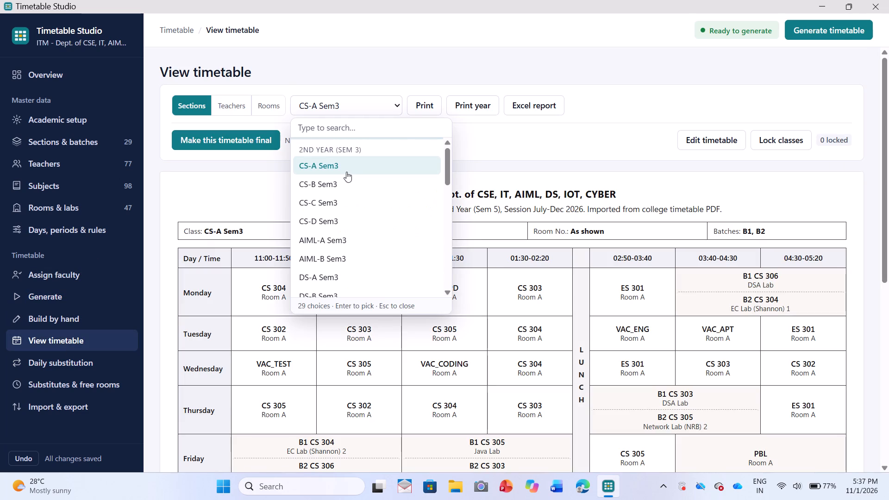
left_click(344, 186)
scroll(382, 315, "down", 8)
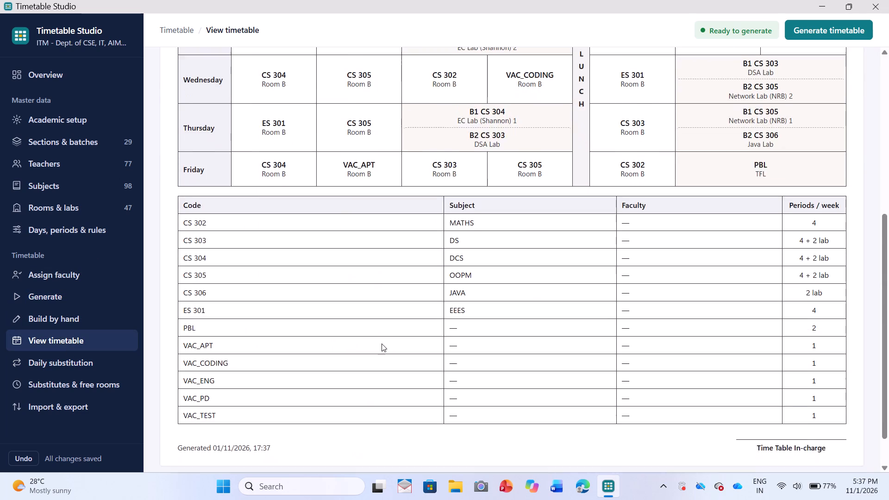
scroll(382, 344, "up", 4)
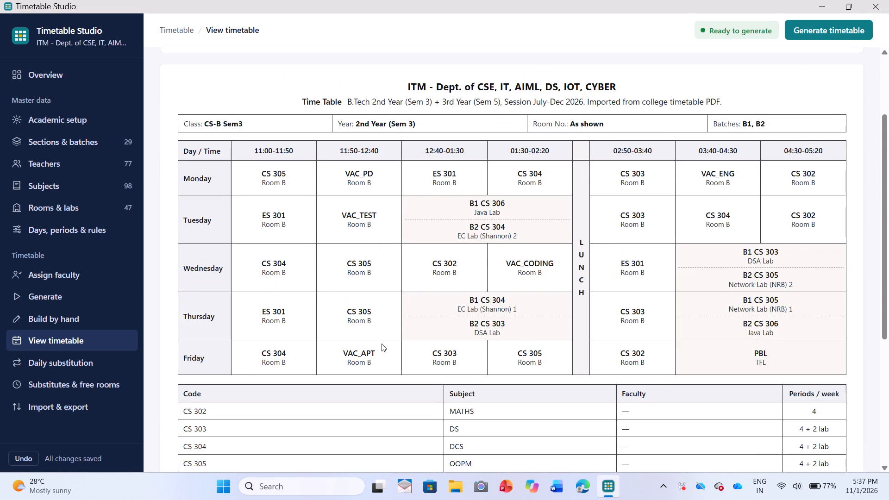
scroll(382, 344, "up", 3)
left_click(365, 108)
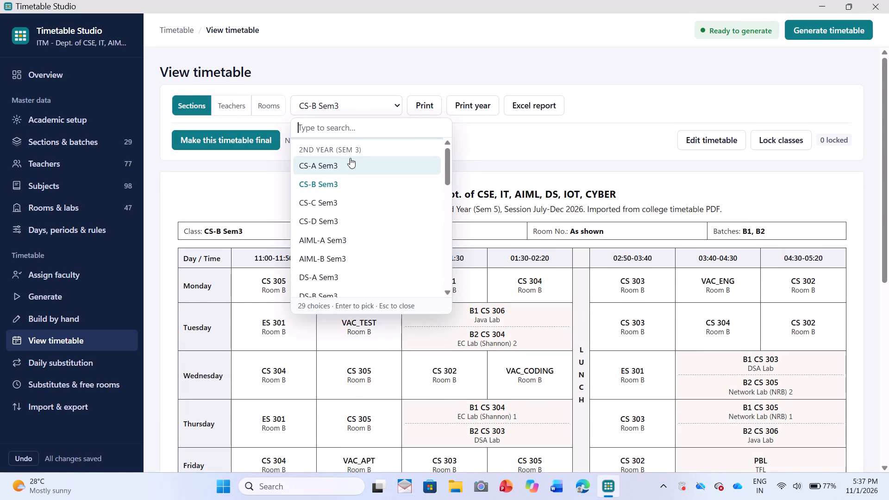
left_click(346, 172)
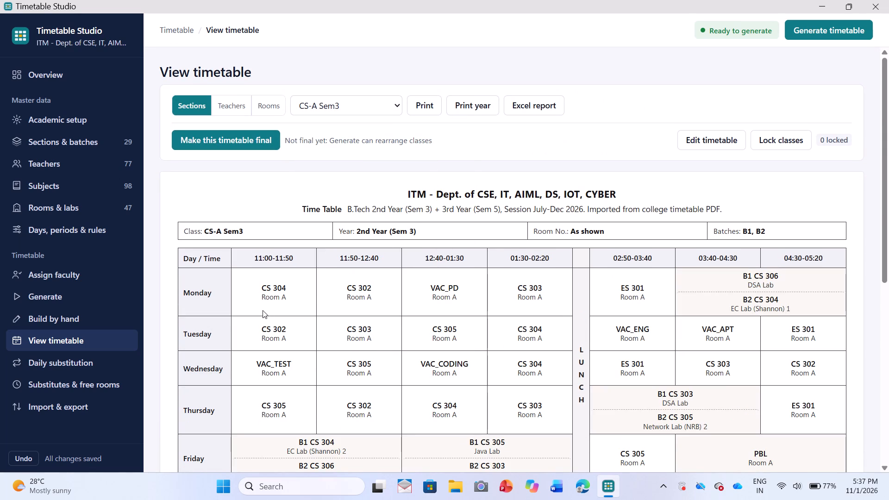
left_click_drag(266, 281, 323, 289)
left_click(322, 298)
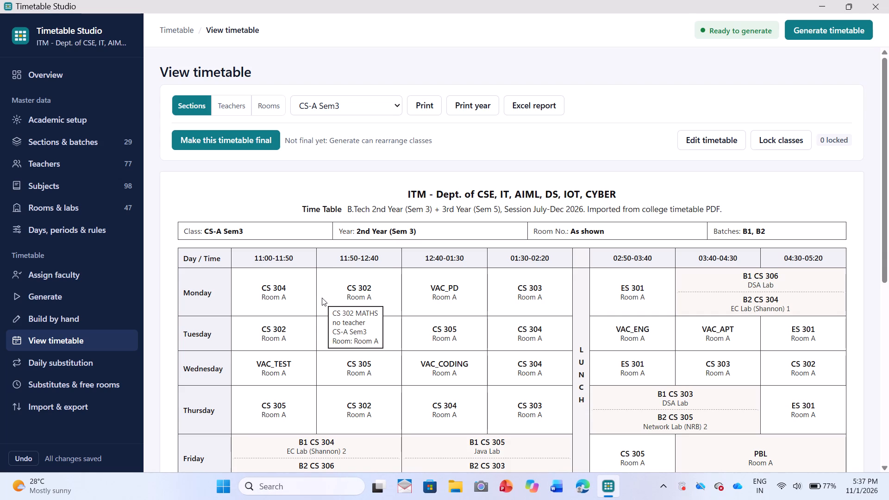
left_click(265, 290)
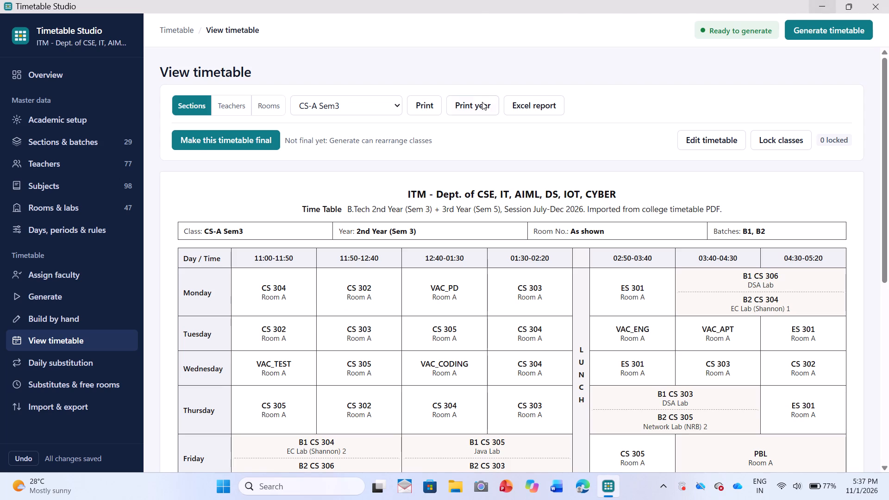
Check the teacher entries in CS-A Sem3's whole-section classes, and open the Teachers page.
left_click(60, 143)
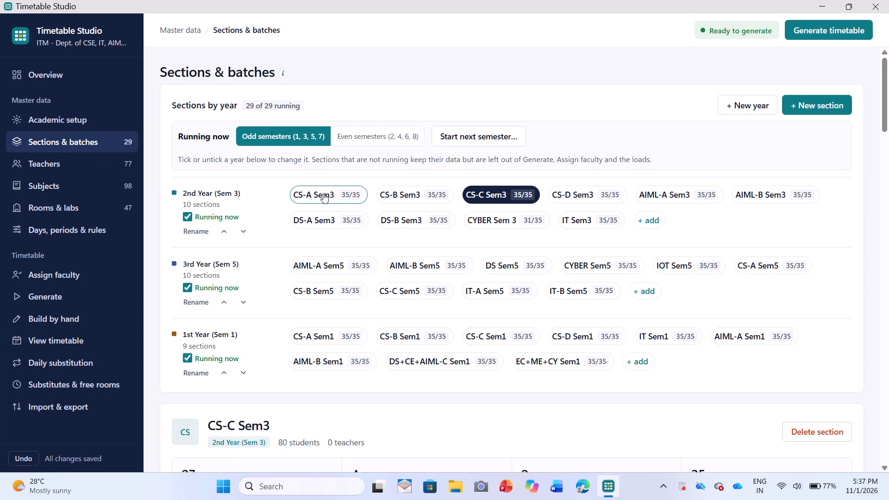
left_click(323, 193)
scroll(334, 318, "down", 13)
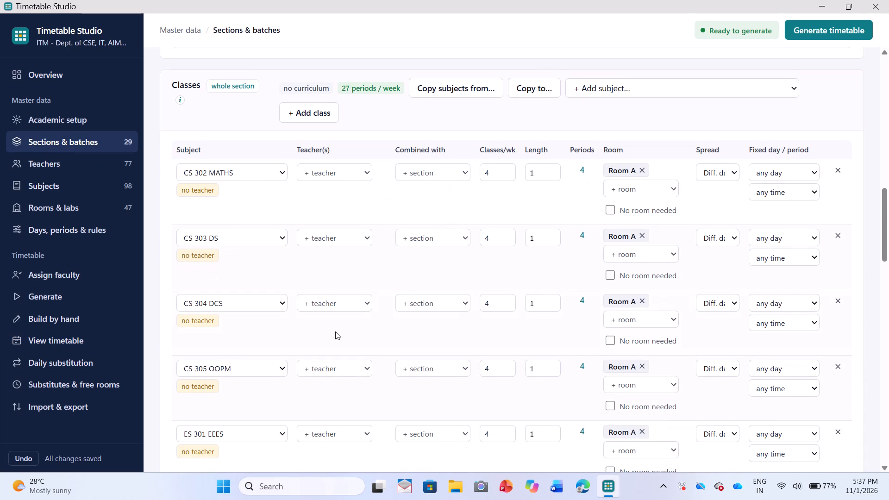
left_click(51, 162)
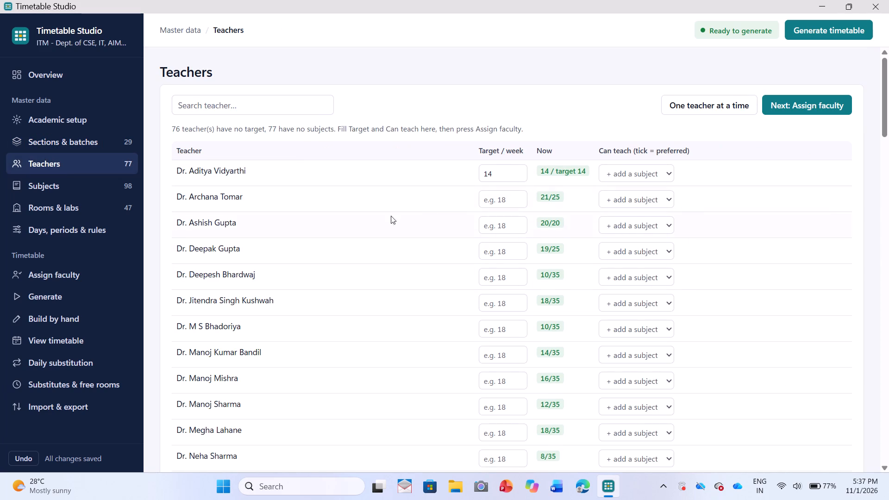
Add VAC_PD to the subjects that the last teacher in the Teachers list can teach.
scroll(637, 193, "down", 12)
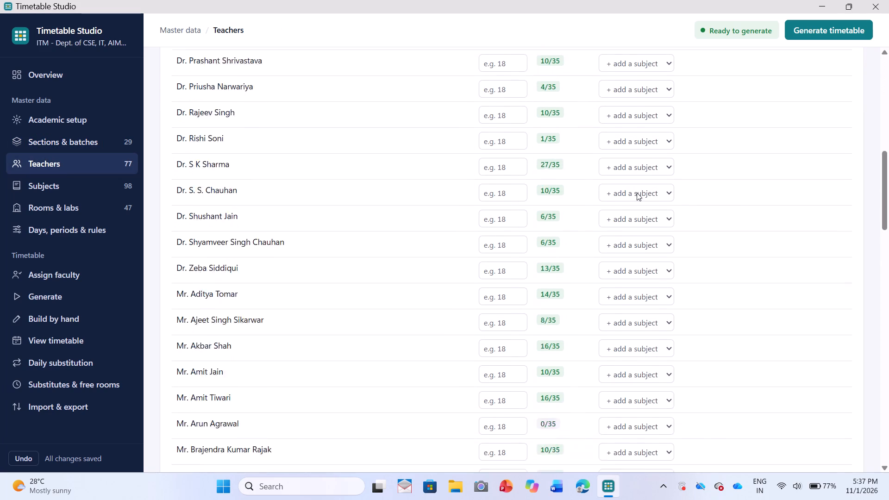
scroll(637, 193, "down", 8)
scroll(637, 193, "up", 1)
scroll(637, 193, "down", 20)
scroll(637, 193, "down", 3)
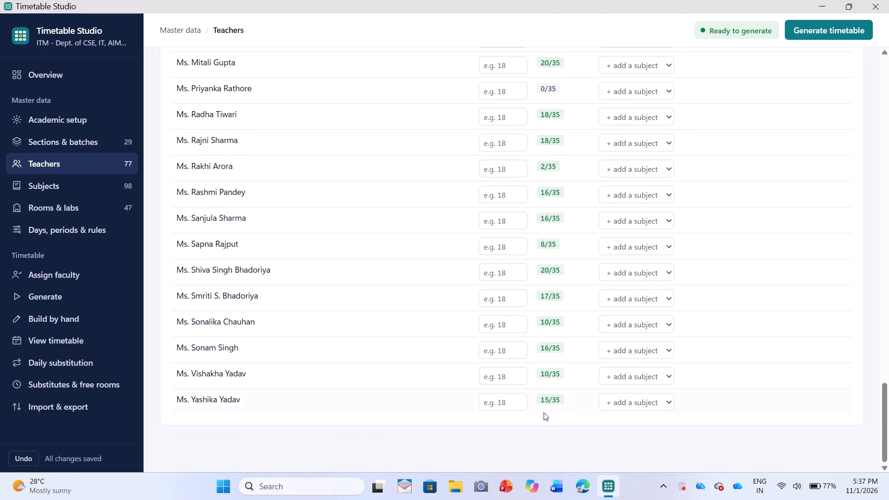
left_click(617, 404)
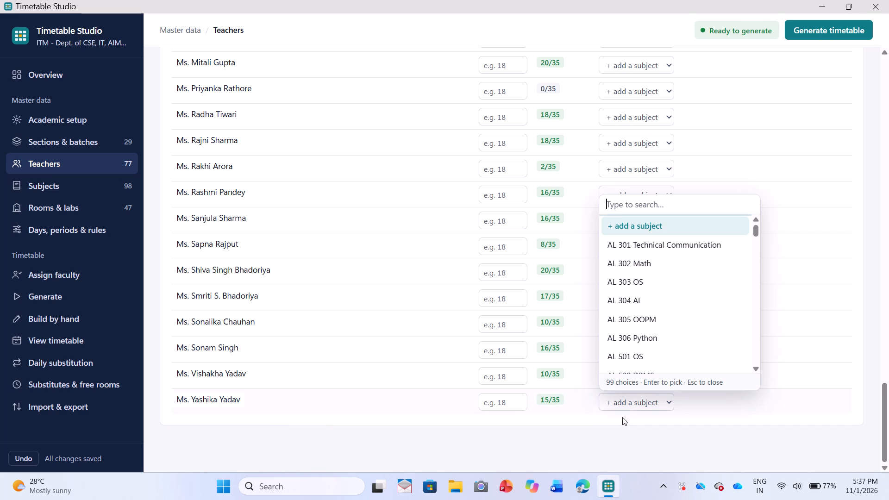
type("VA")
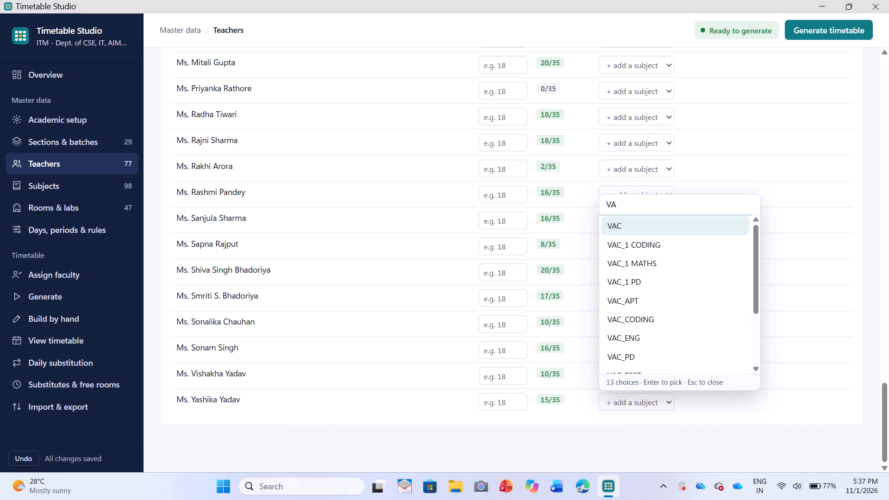
left_click(644, 354)
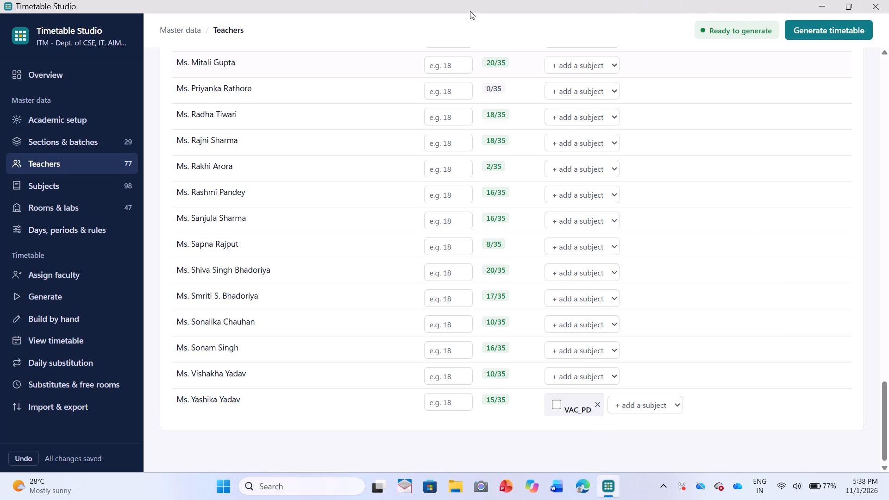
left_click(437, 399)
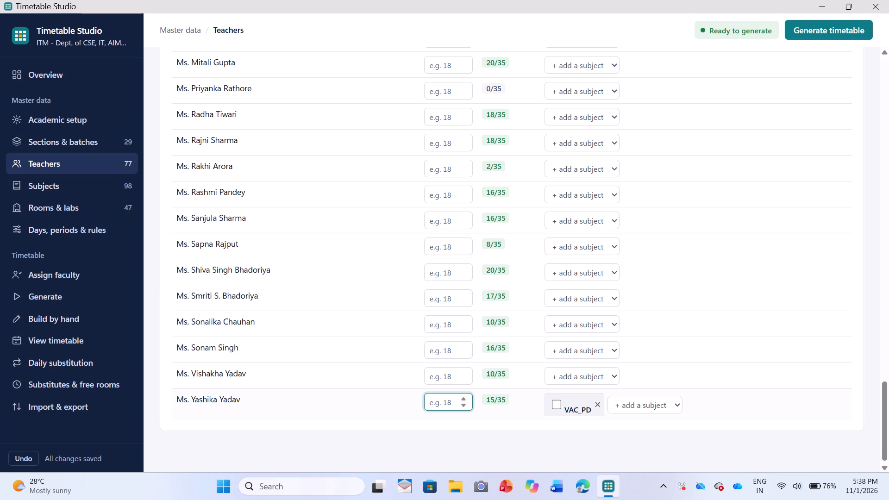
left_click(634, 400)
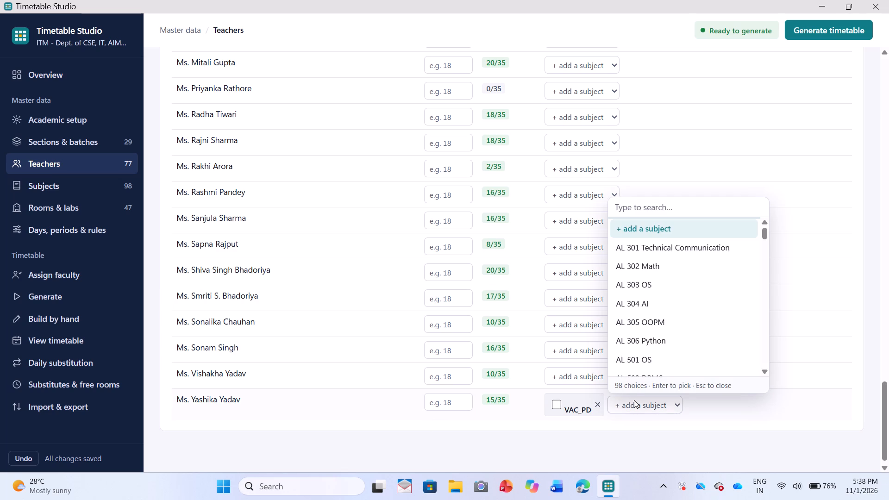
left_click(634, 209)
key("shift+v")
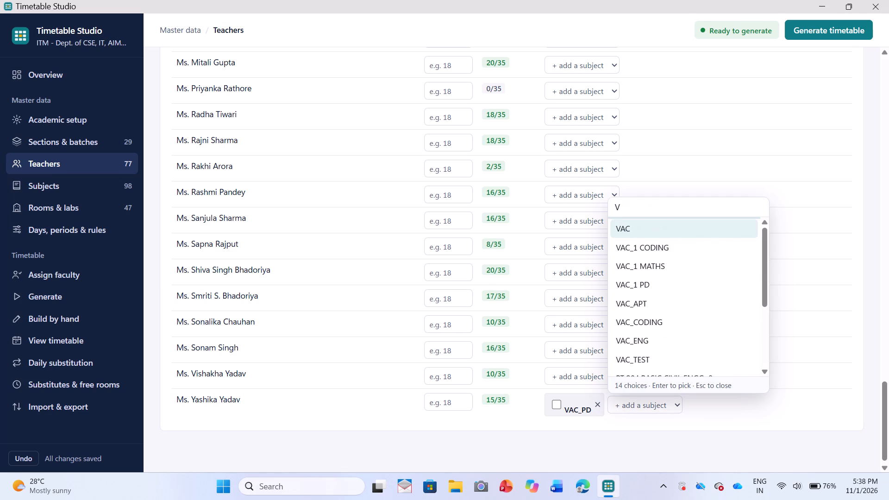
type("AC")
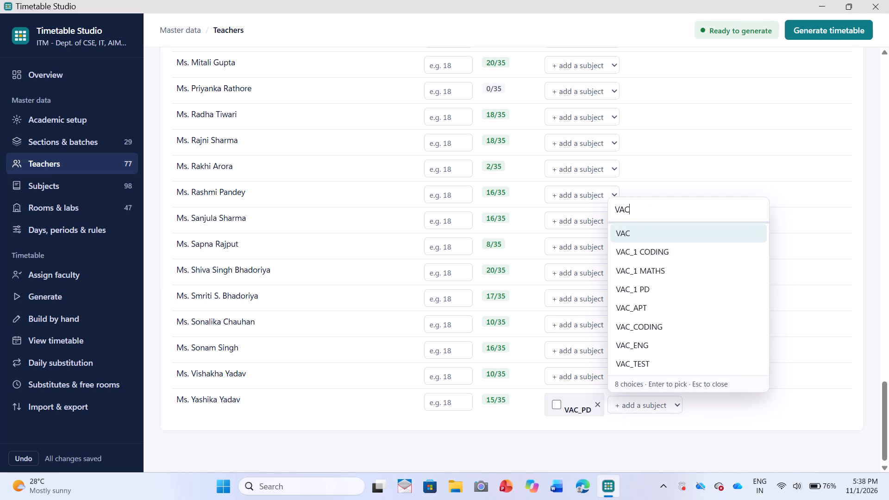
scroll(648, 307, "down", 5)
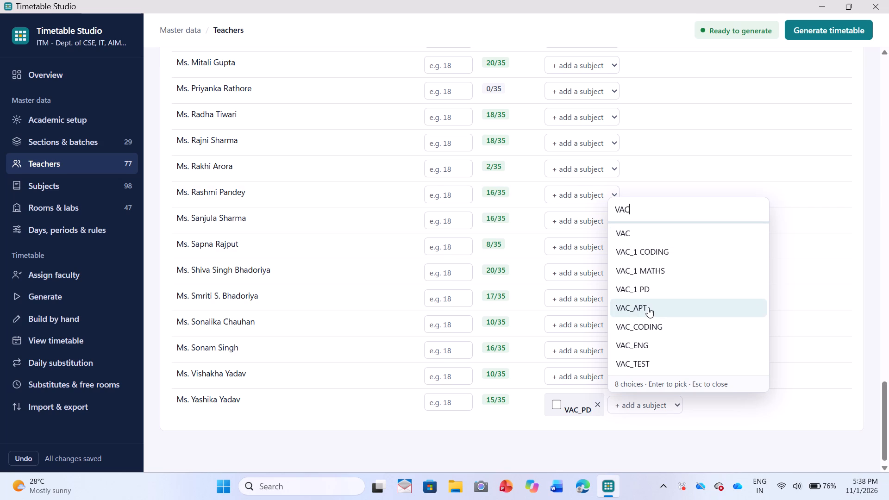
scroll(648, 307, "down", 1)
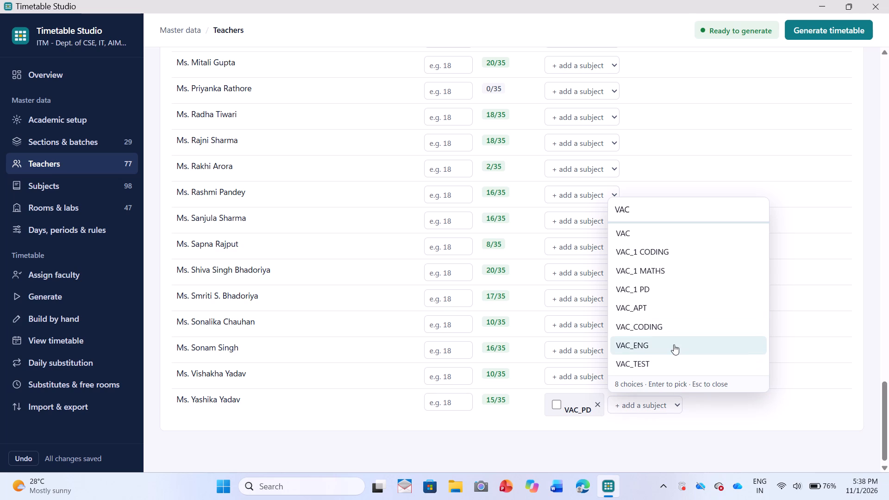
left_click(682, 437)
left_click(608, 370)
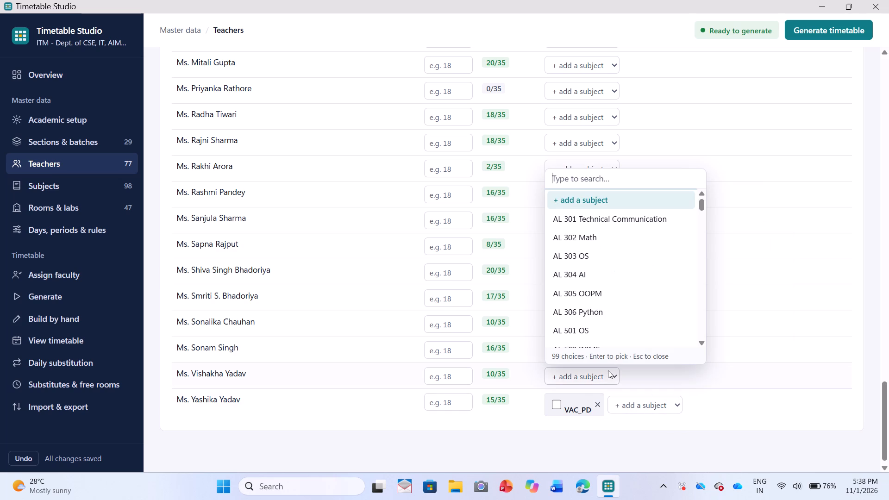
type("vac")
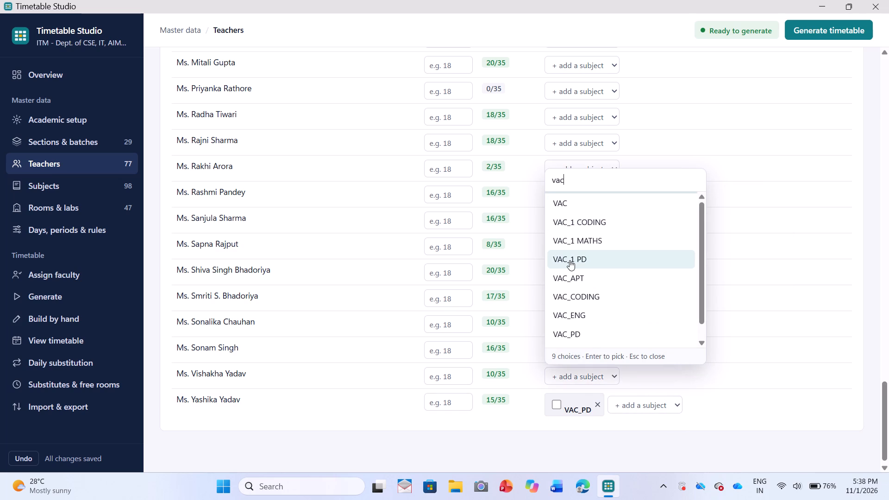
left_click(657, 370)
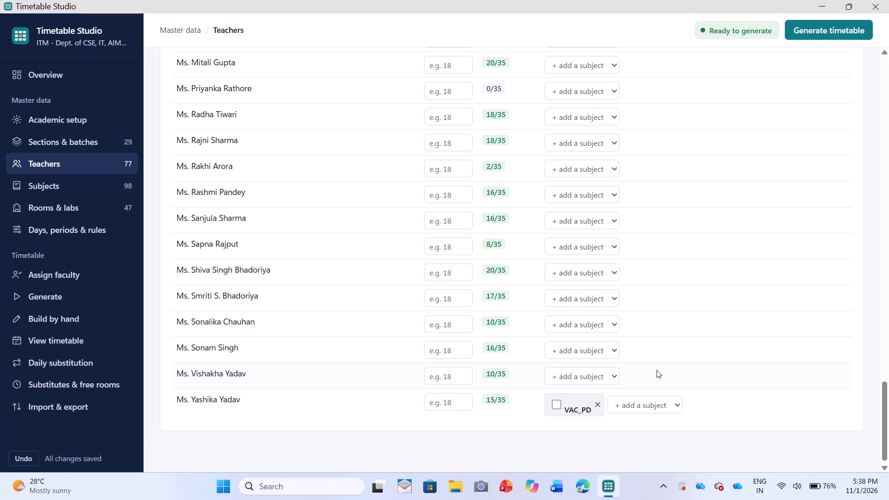
Add CS 303 DS to the subjects that the third teacher from the end of the list can teach.
left_click(580, 350)
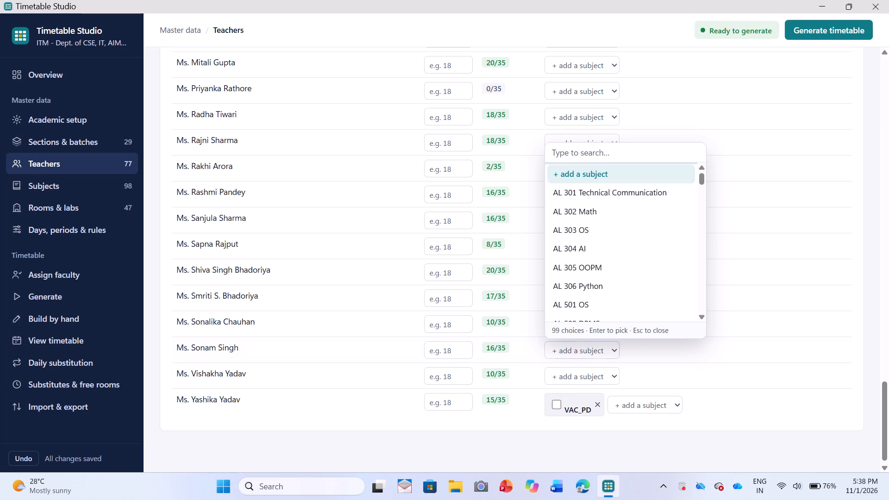
scroll(582, 219, "down", 9)
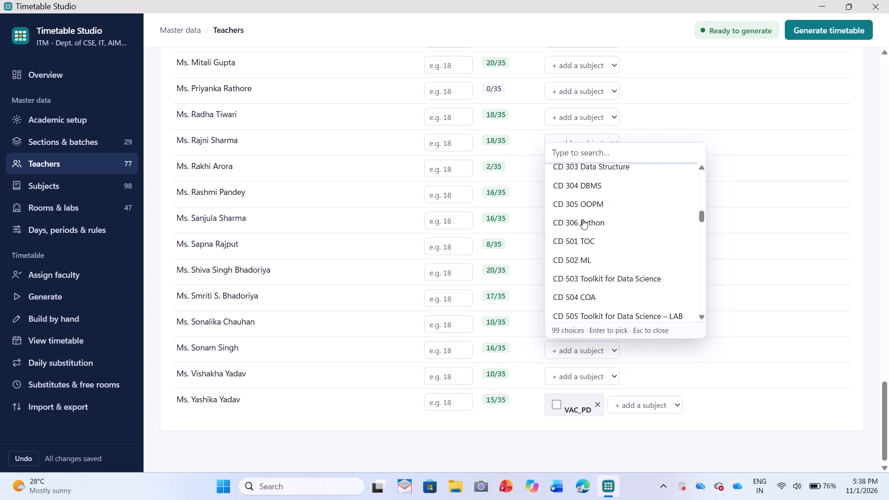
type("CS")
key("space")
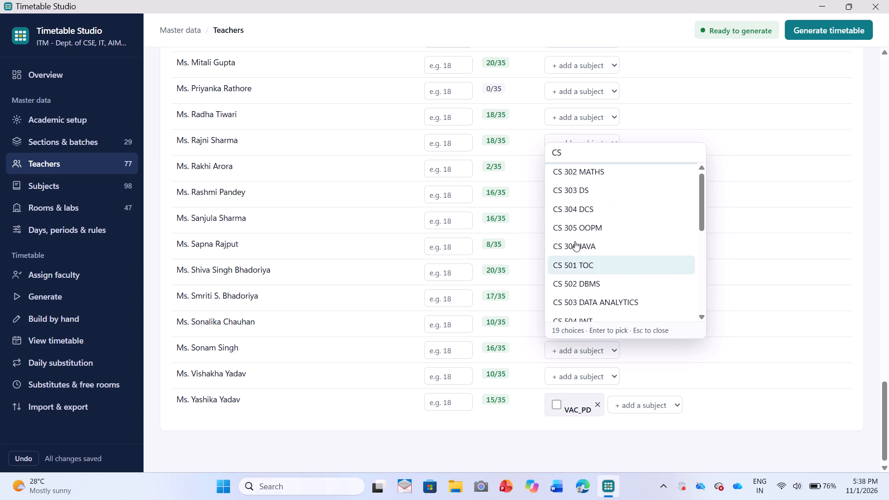
left_click(585, 181)
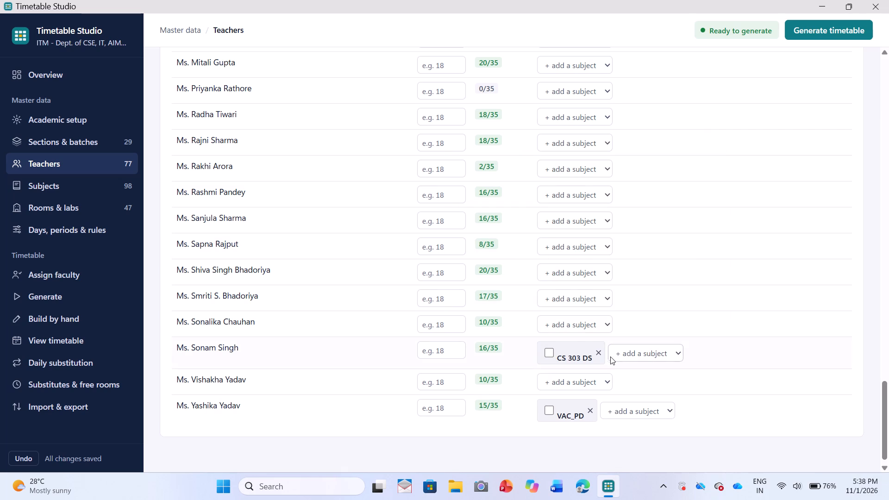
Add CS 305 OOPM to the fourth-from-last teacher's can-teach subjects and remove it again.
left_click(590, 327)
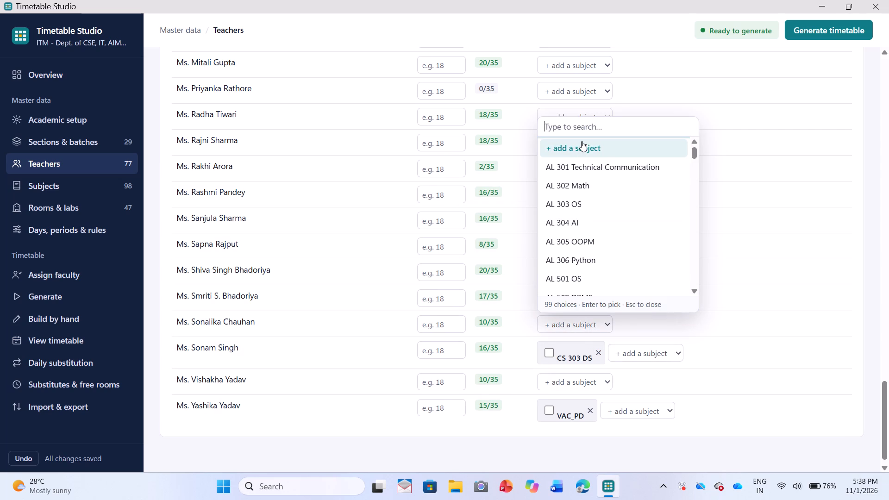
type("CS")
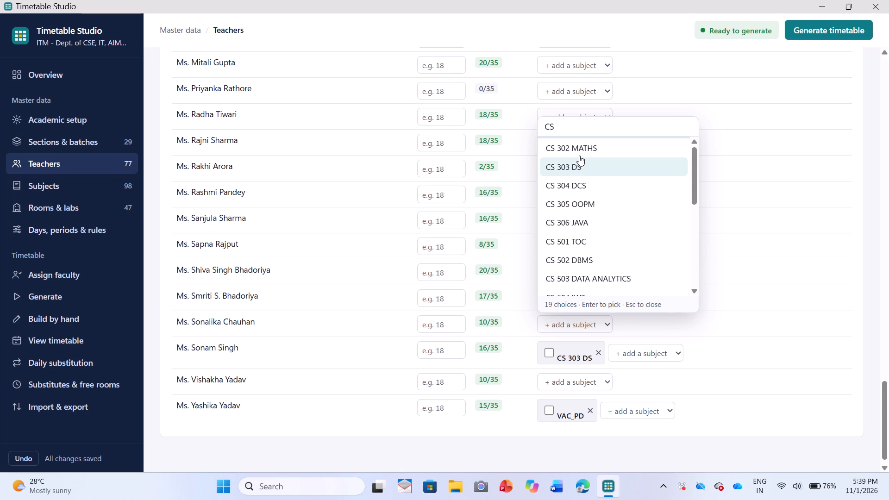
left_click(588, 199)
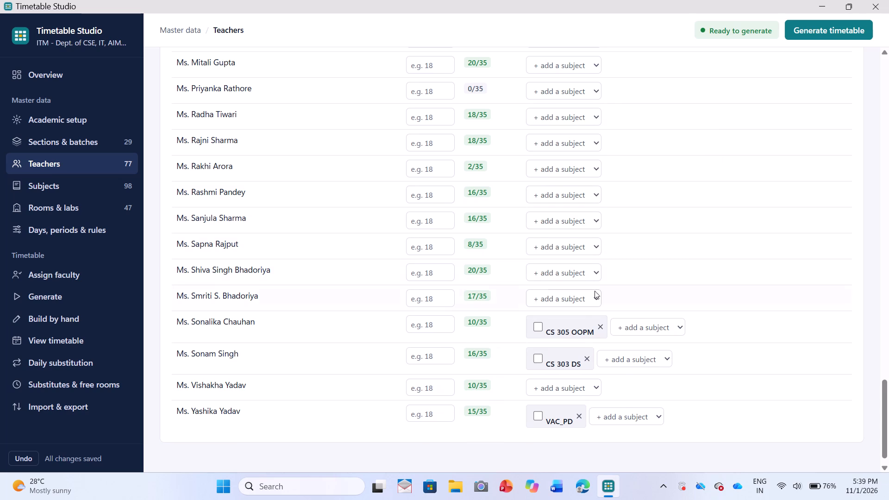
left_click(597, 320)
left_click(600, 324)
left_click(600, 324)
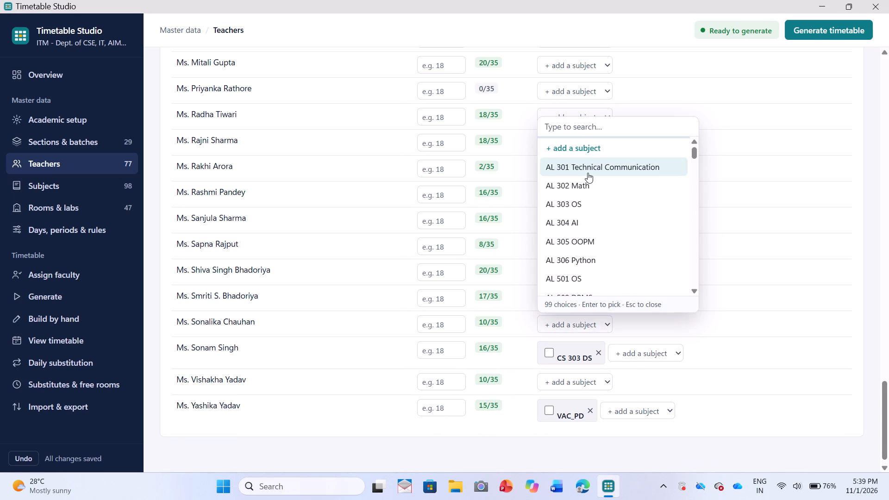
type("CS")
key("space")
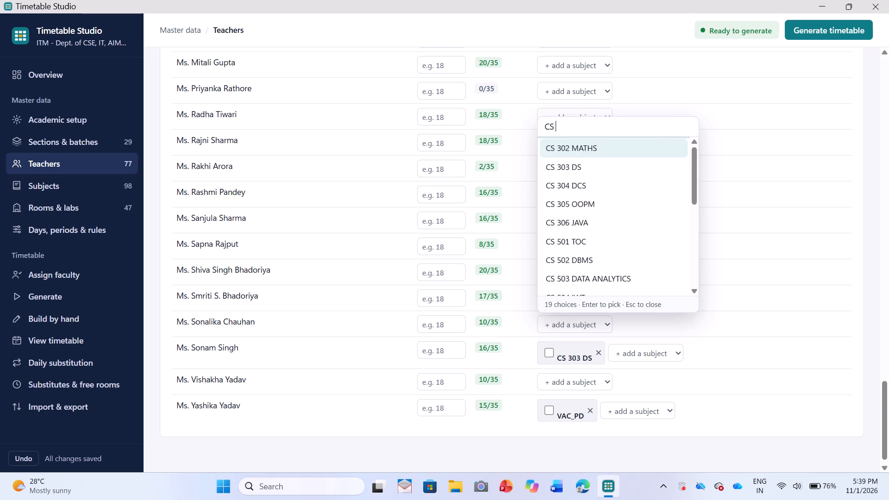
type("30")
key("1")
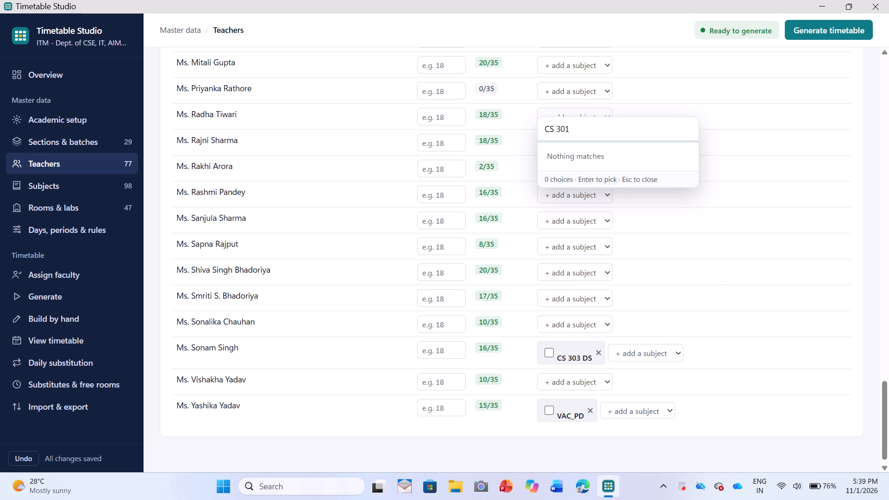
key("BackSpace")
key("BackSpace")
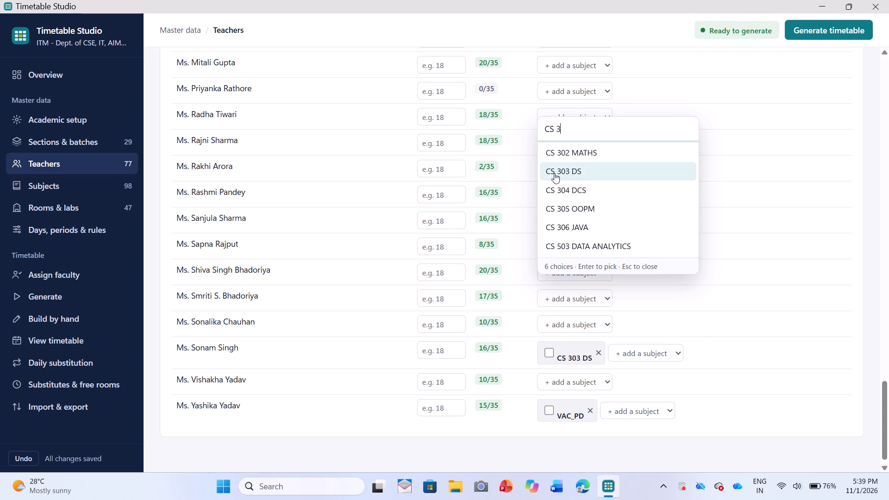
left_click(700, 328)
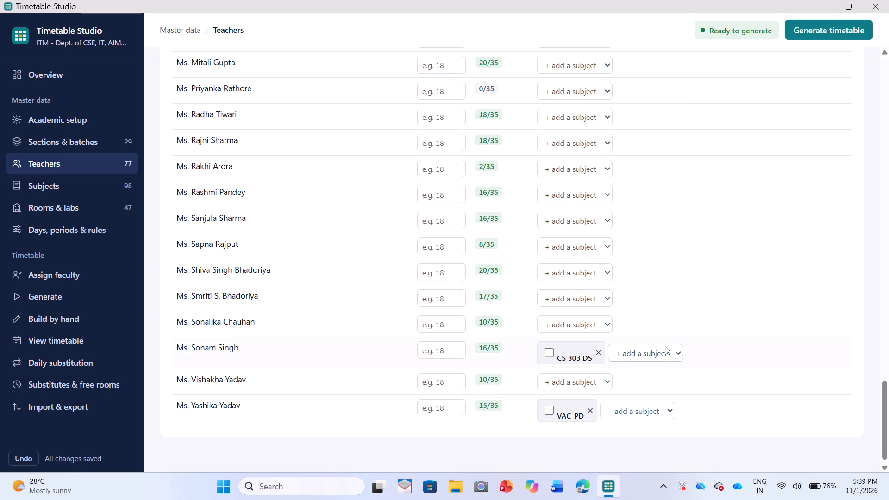
Add CS 306 JAVA as a second can-teach subject for the teacher who has CS 303 DS.
left_click(665, 346)
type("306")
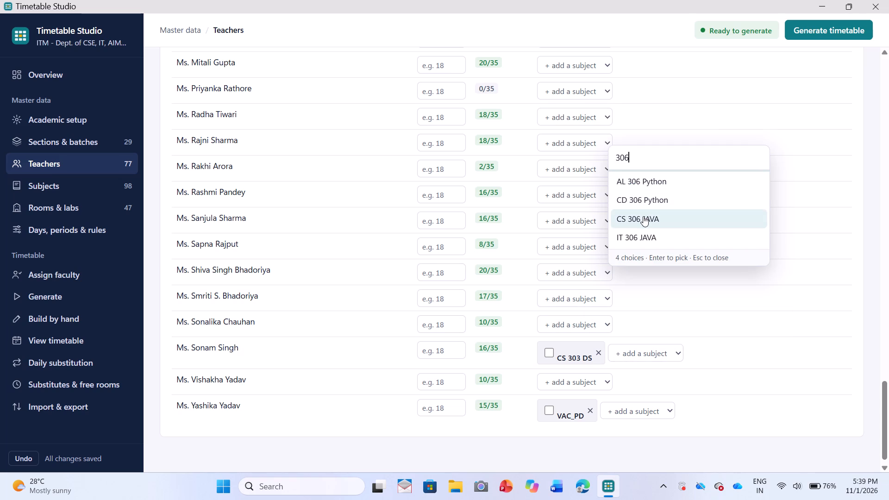
left_click(643, 216)
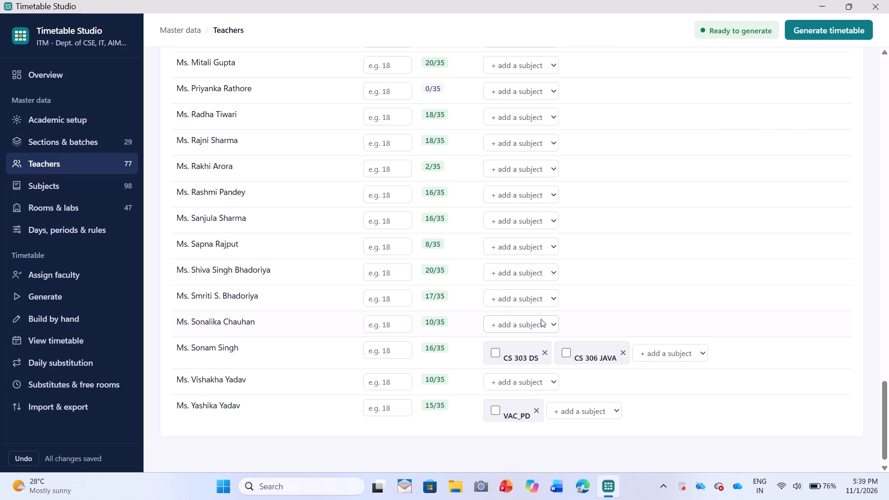
Add CS 305 OOPM to the subjects that the fourth teacher from the end of the list can teach.
left_click(541, 324)
left_click(726, 334)
left_click(545, 327)
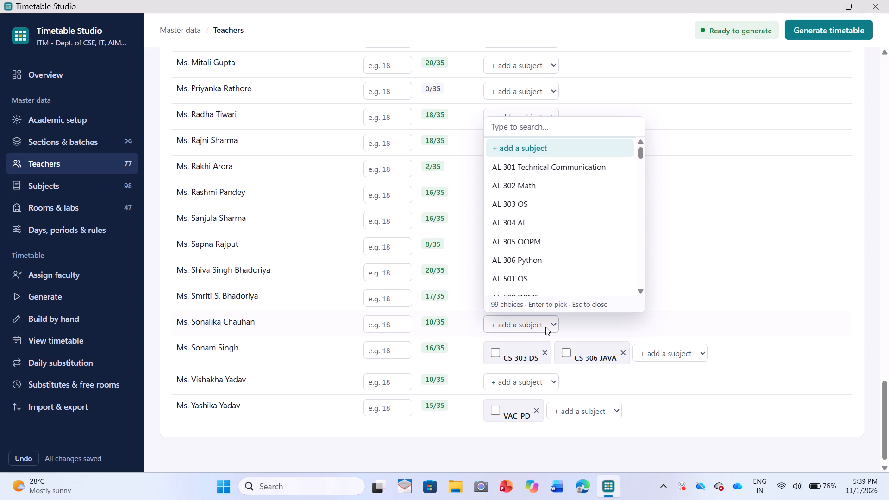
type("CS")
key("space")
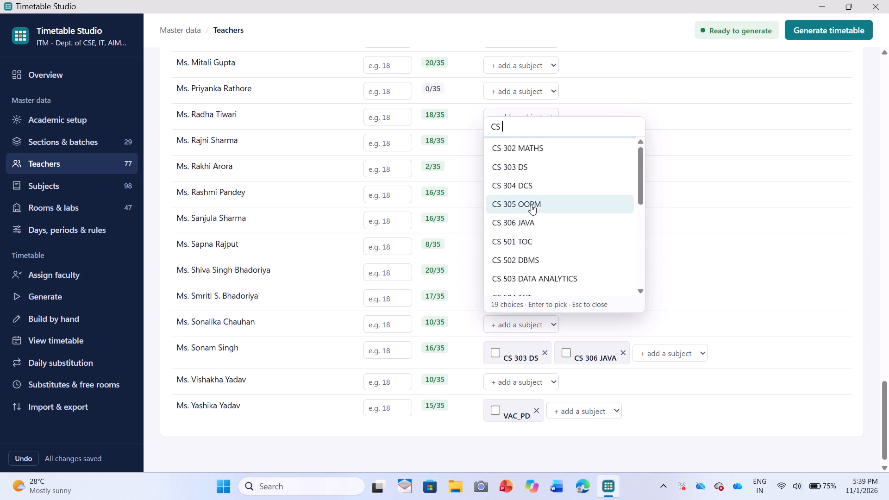
scroll(531, 205, "down", 7)
scroll(532, 213, "up", 7)
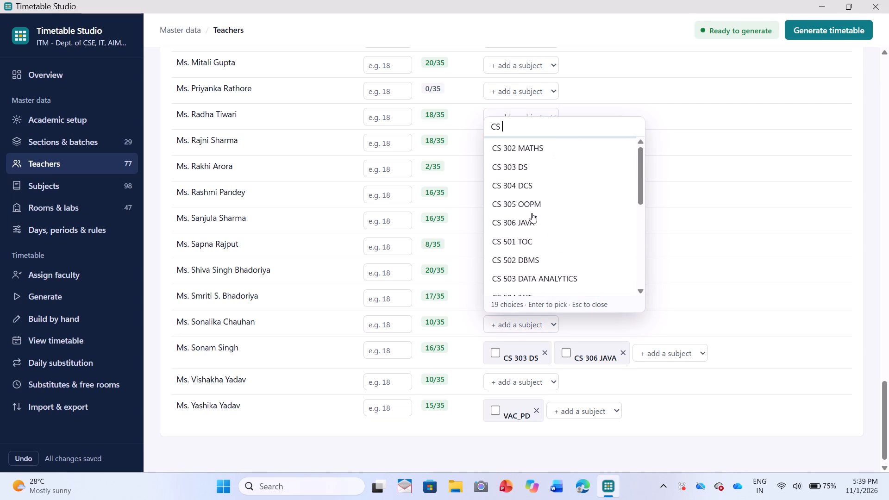
scroll(532, 213, "up", 16)
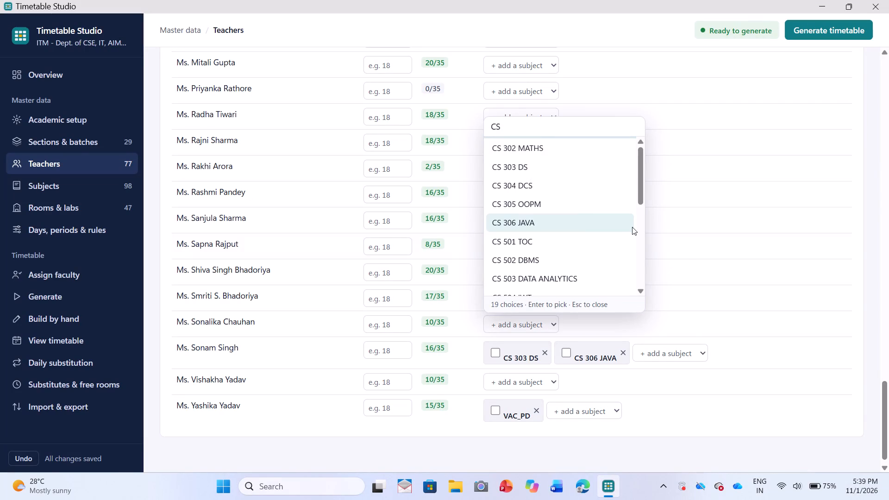
left_click(539, 200)
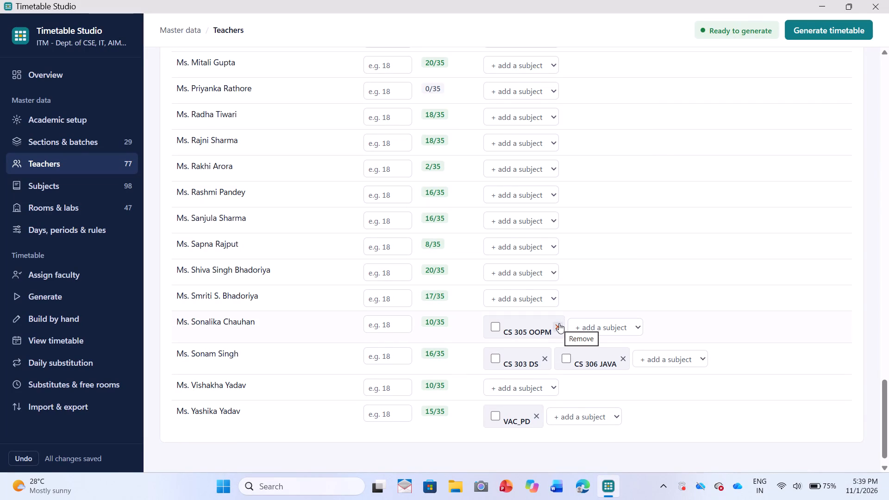
Add CS 305 OOPM to the subjects that the fifth teacher from the end of the list can teach.
left_click(550, 297)
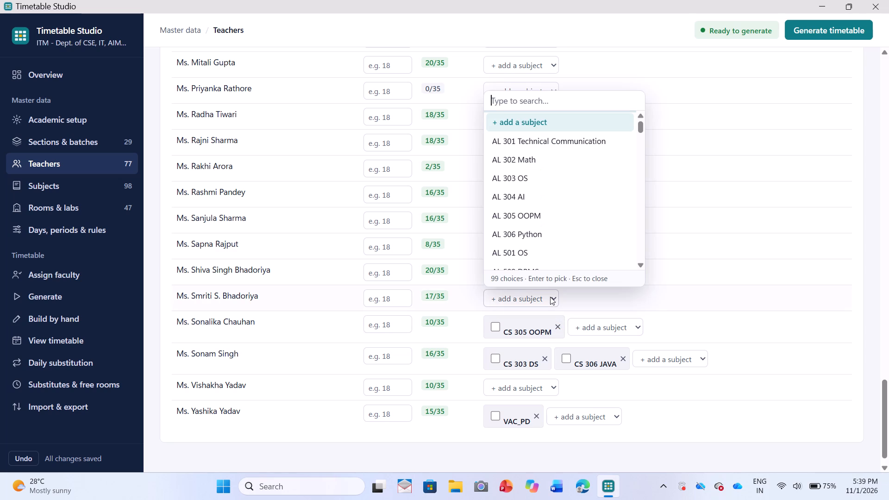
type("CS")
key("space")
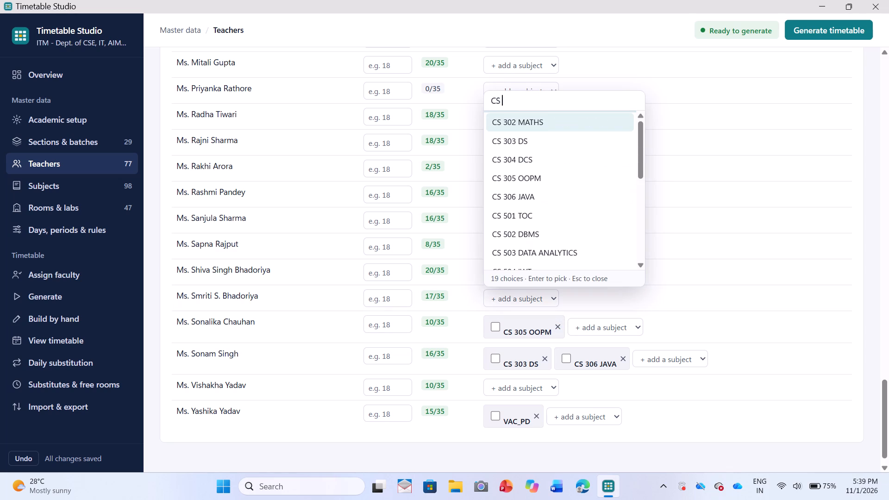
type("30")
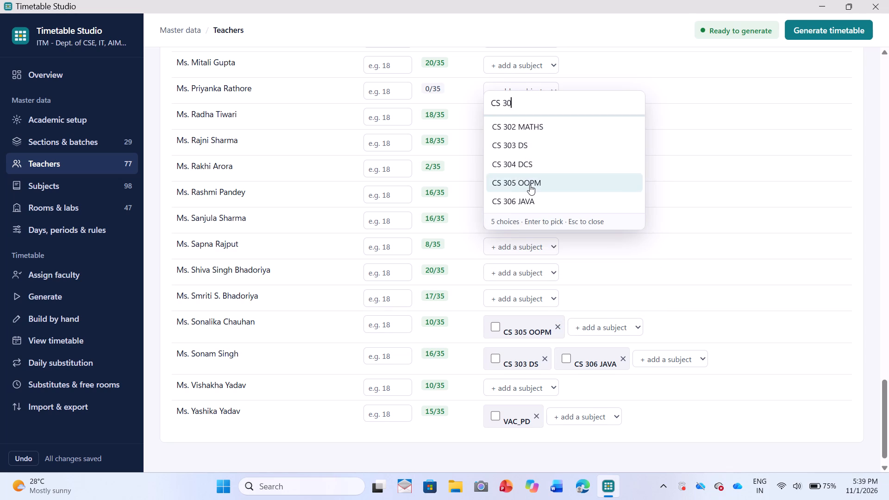
left_click(530, 185)
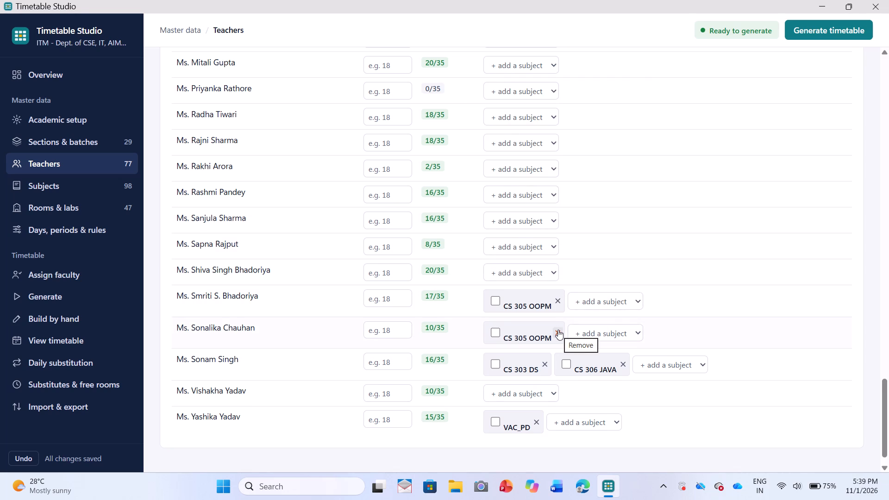
Remove CS 305 OOPM from the can-teach subjects of the fourth teacher from the end of the list.
left_click(558, 330)
Add CS 306 JAVA to the subjects that the sixth teacher from the end of the list can teach.
left_click(551, 273)
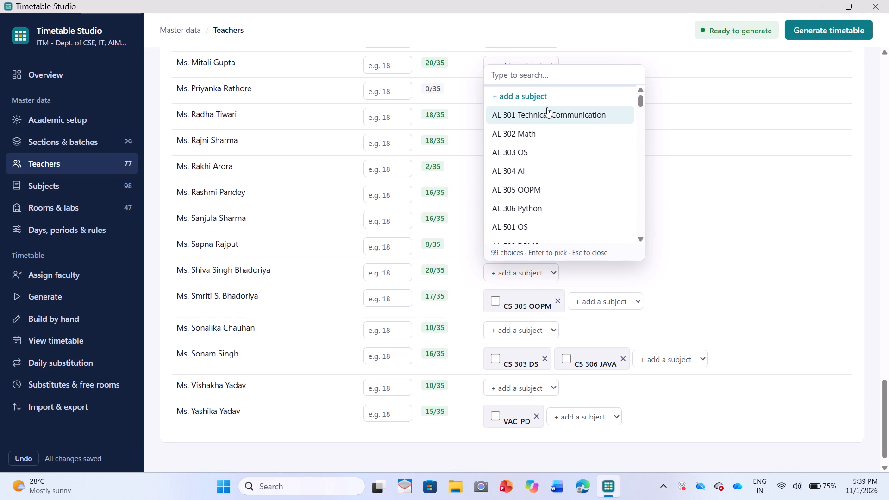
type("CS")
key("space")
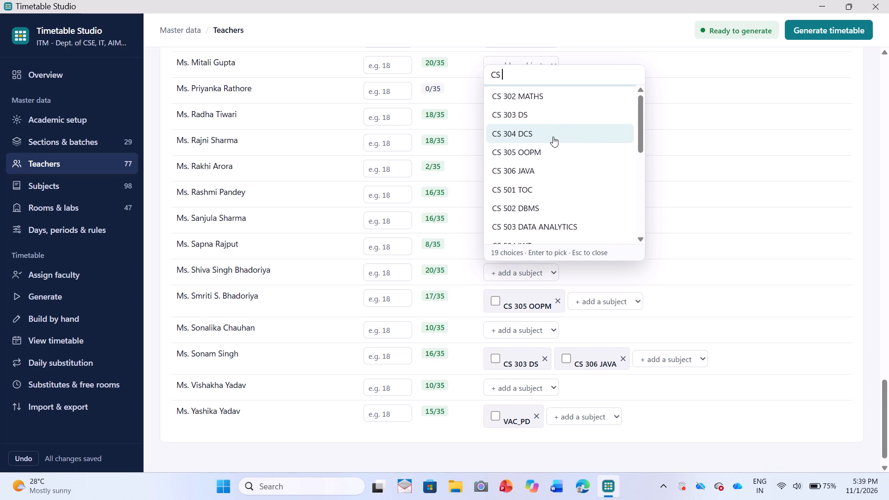
left_click(542, 164)
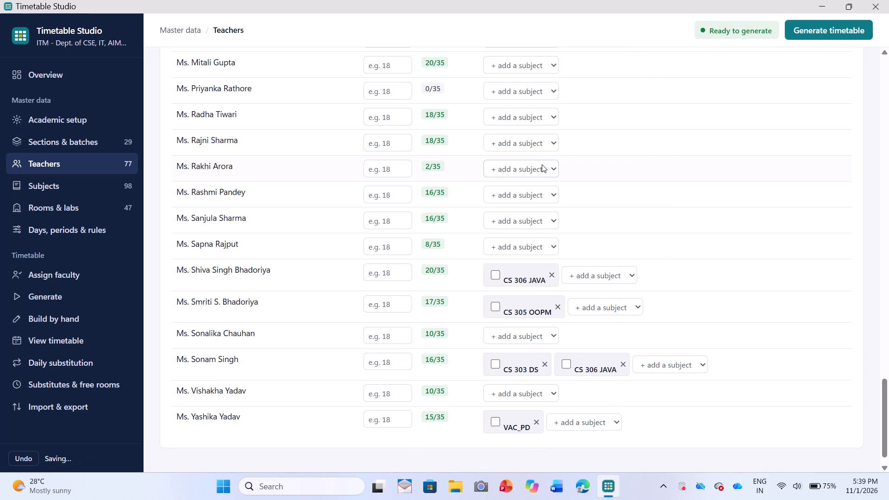
Add CS 304 DCS to the subjects that the seventh teacher from the end of the list can teach.
left_click(533, 248)
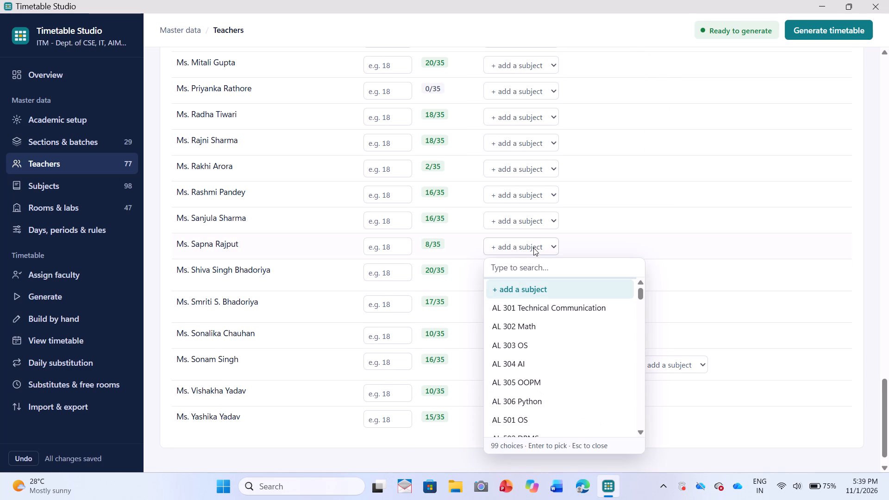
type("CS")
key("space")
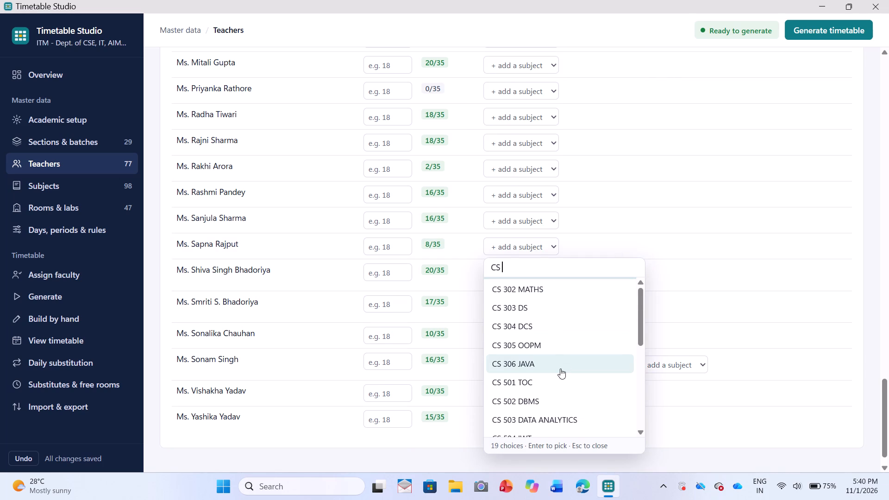
left_click(545, 333)
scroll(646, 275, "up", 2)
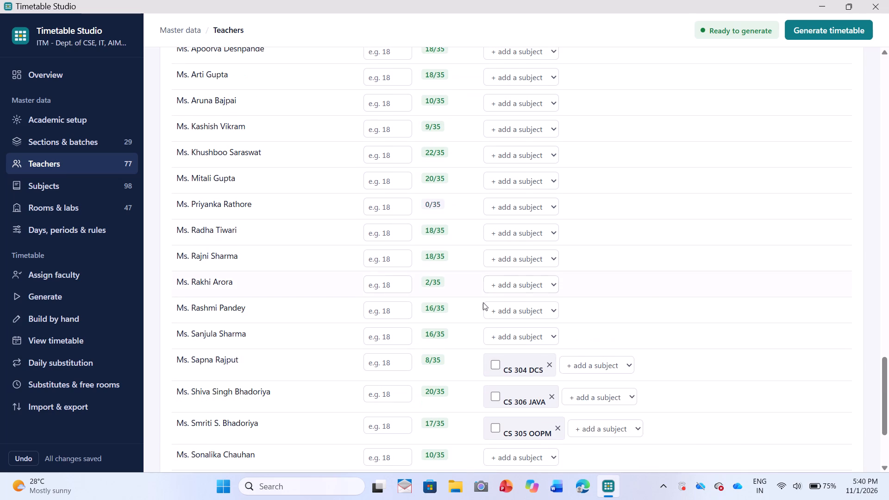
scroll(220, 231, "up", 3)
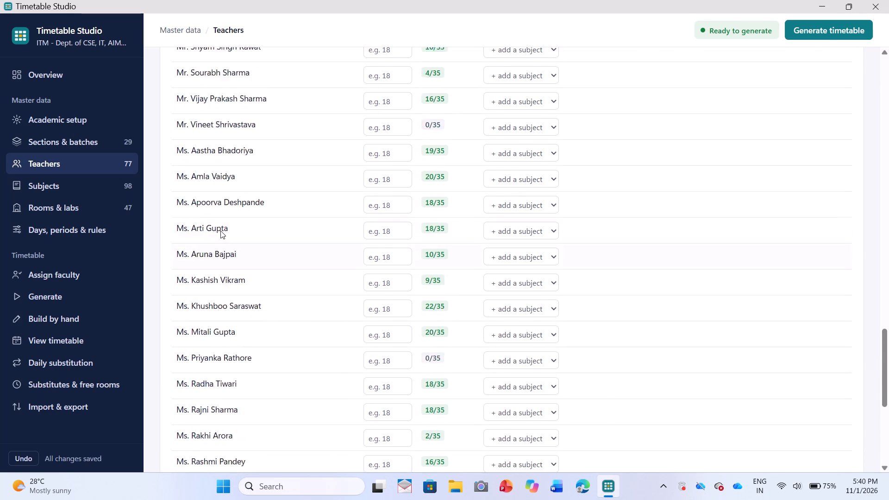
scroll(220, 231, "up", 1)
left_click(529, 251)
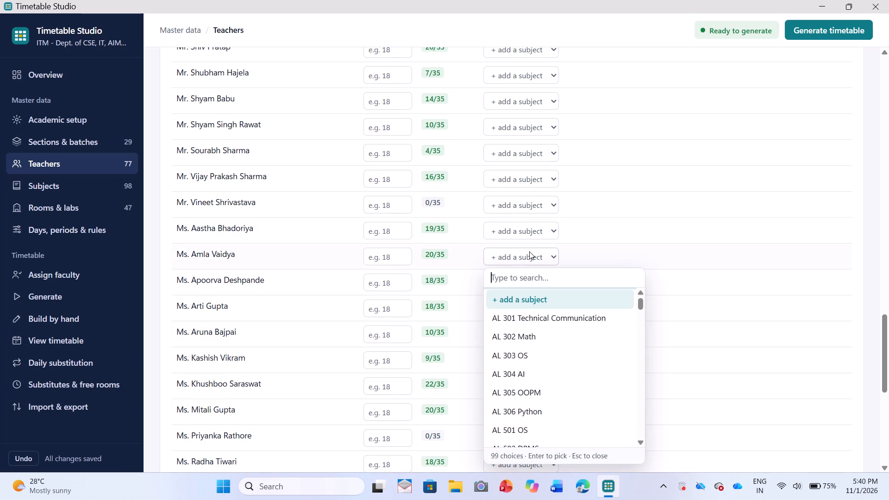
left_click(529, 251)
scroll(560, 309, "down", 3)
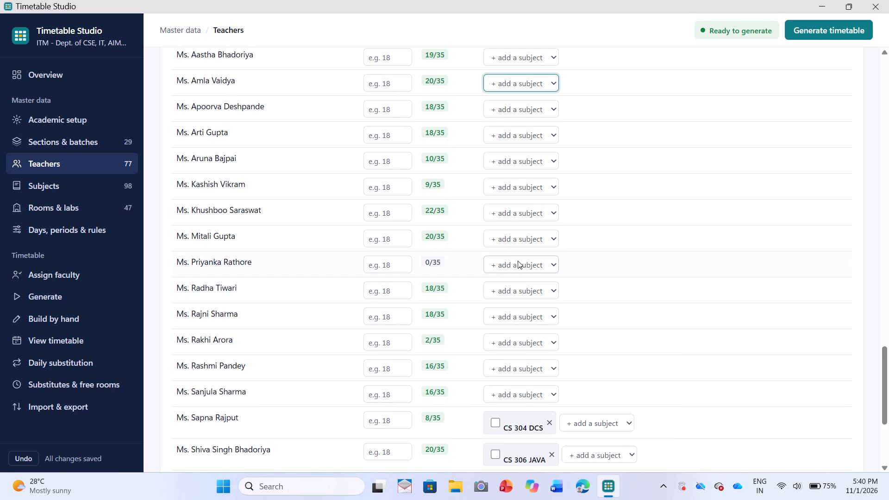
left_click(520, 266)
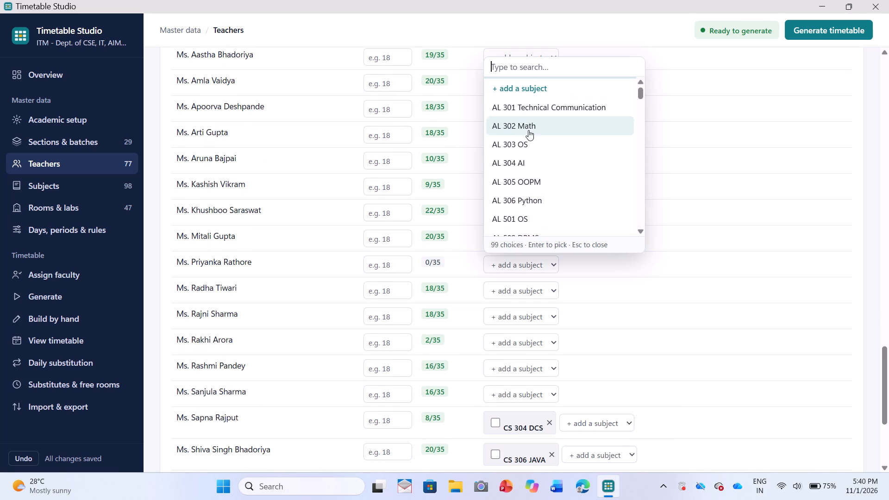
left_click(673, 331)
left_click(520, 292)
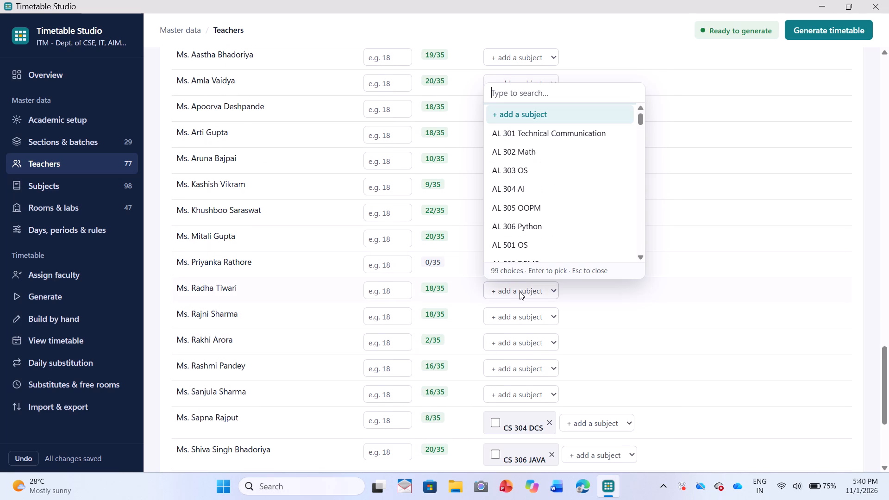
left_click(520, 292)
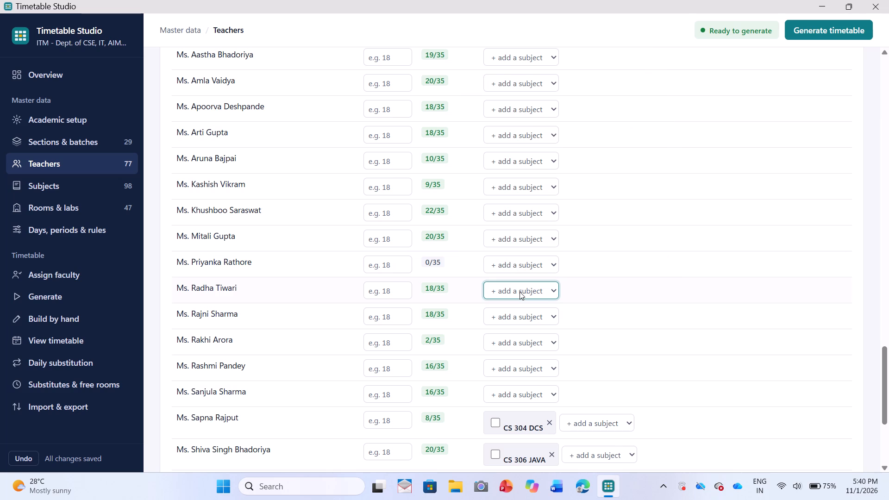
Add CS 305 OOPM to the subjects that the eleventh teacher from the end of the list can teach.
left_click(520, 318)
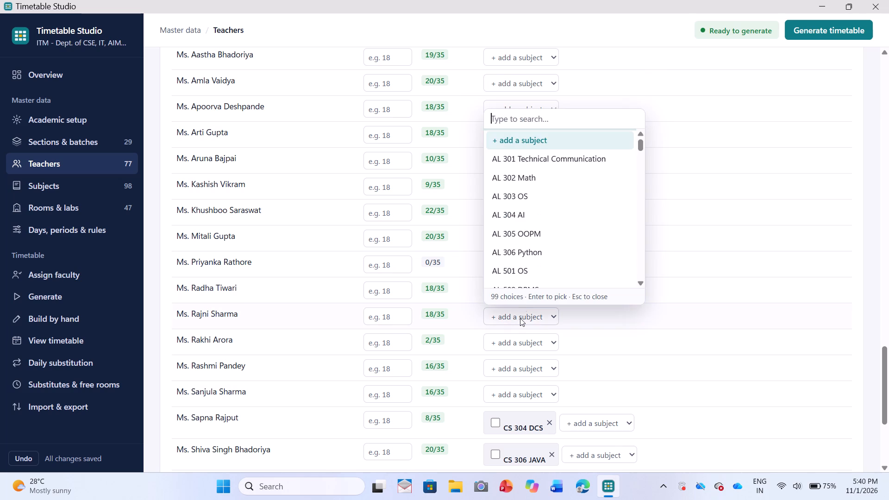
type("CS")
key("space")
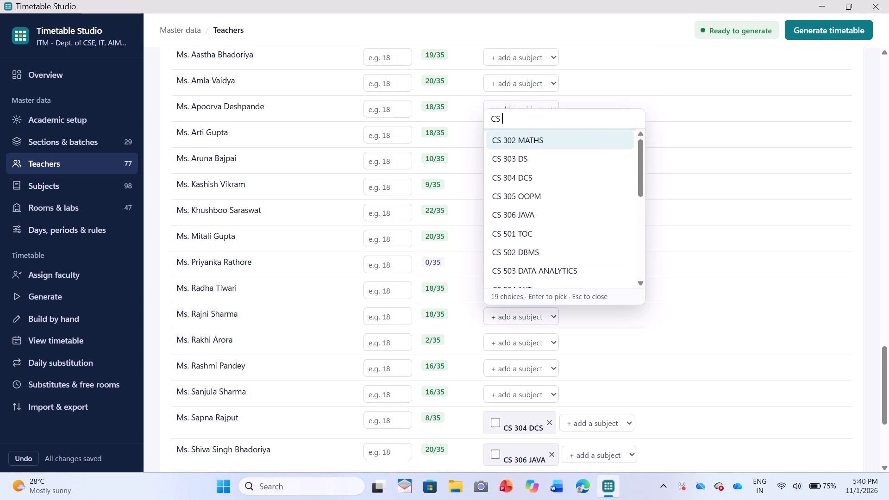
left_click(538, 197)
Add CS 306 JAVA as a second can-teach subject for the eleventh teacher from the end of the list.
left_click(592, 322)
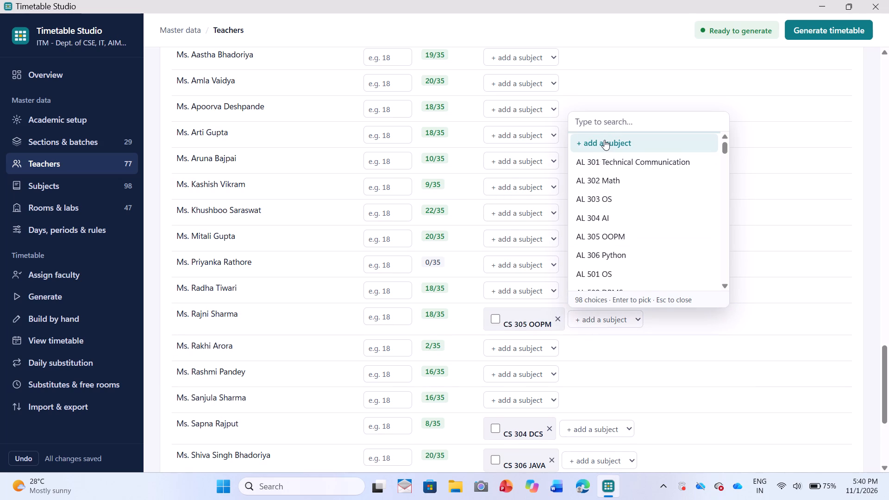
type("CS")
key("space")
left_click(614, 195)
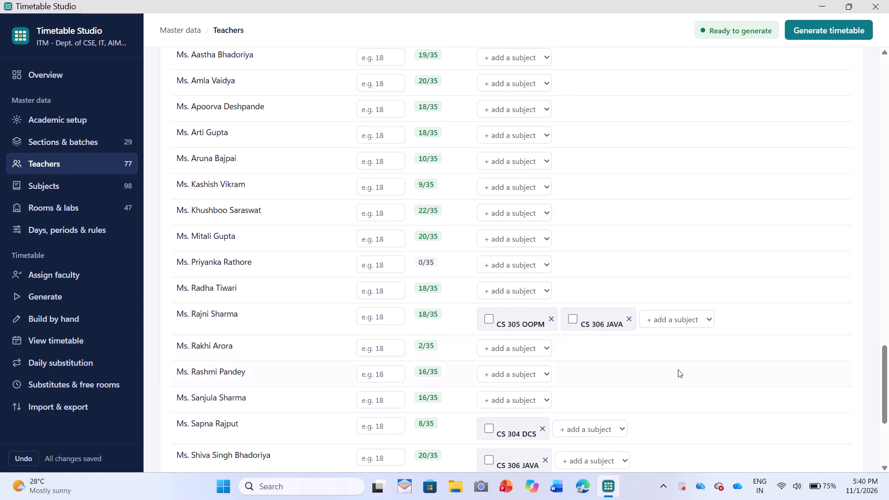
left_click(678, 369)
Generate teacher suggestions in Assign faculty that only fill the empty classes and labs, for all sections.
left_click(78, 272)
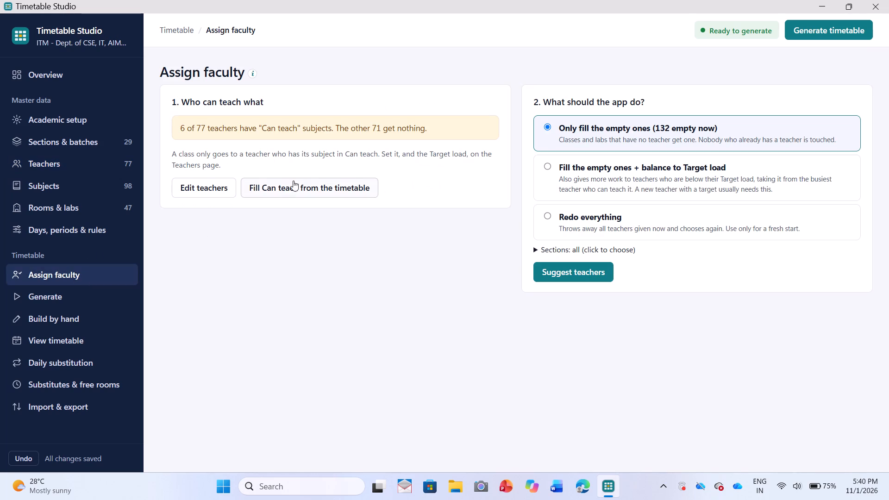
left_click(593, 269)
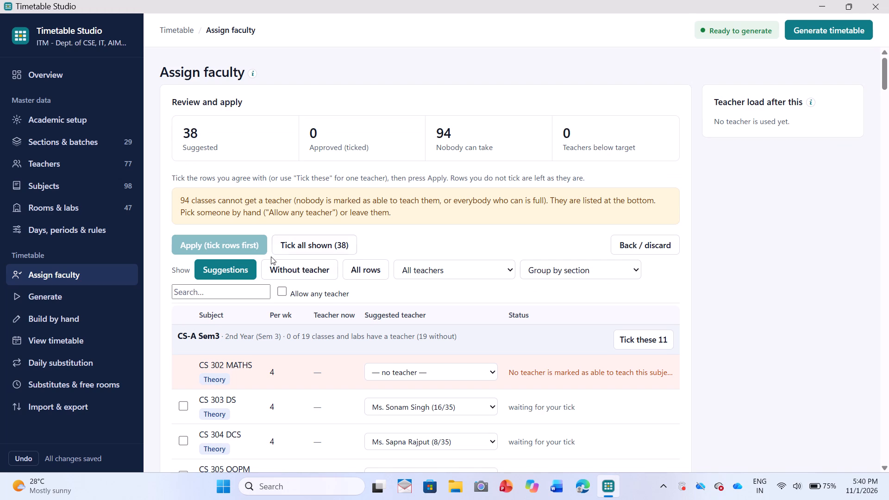
Check the teacher choices for CS 302 MATHS in CS-A Sem3 and approve the suggested teacher for CS 303 DS.
scroll(325, 292, "down", 2)
left_click(430, 259)
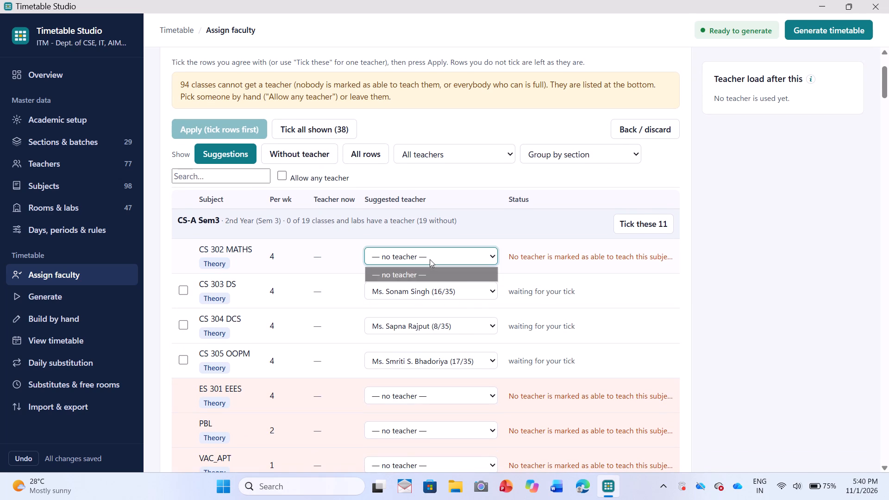
left_click(430, 259)
left_click(182, 286)
left_click(181, 313)
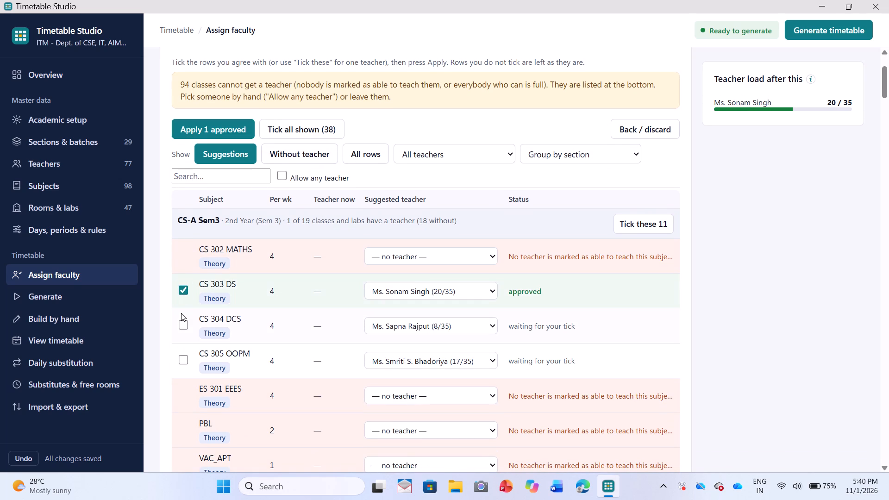
Approve the suggested teachers for CS-A Sem3's CS 304 DCS, CS 305 OOPM and VAC_PD theory classes.
left_click(183, 327)
left_click(183, 364)
scroll(183, 364, "down", 4)
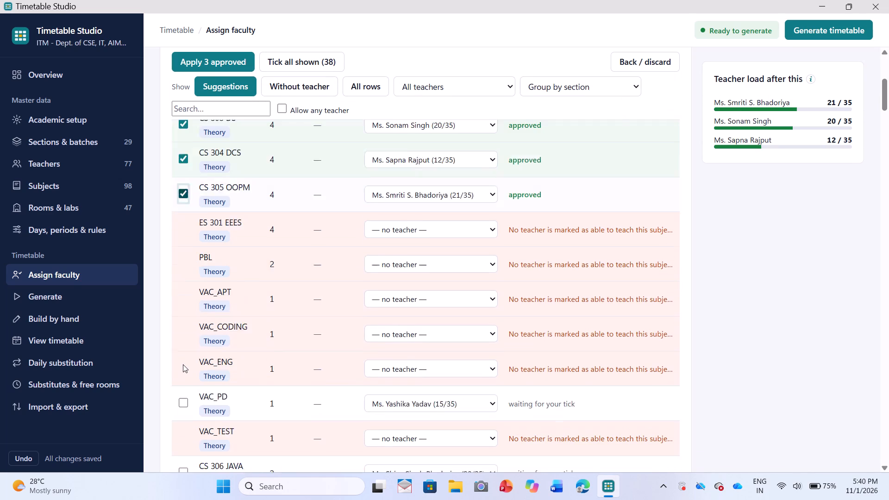
left_click(184, 338)
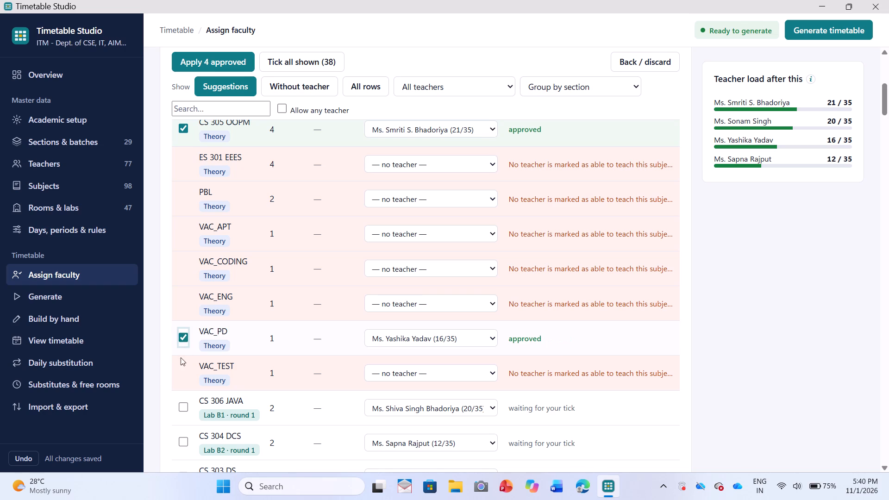
Approve the suggested teachers for CS-A Sem3's lab batches, from CS 306 JAVA B1 round 1 through CS 305 OOPM B1 round 4.
scroll(200, 419, "down", 3)
left_click(182, 234)
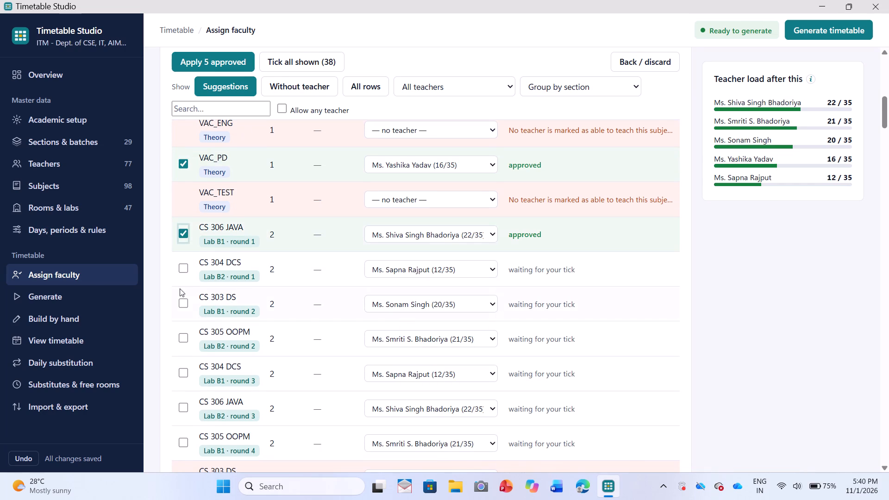
left_click(186, 264)
left_click(183, 304)
left_click(180, 335)
left_click(186, 381)
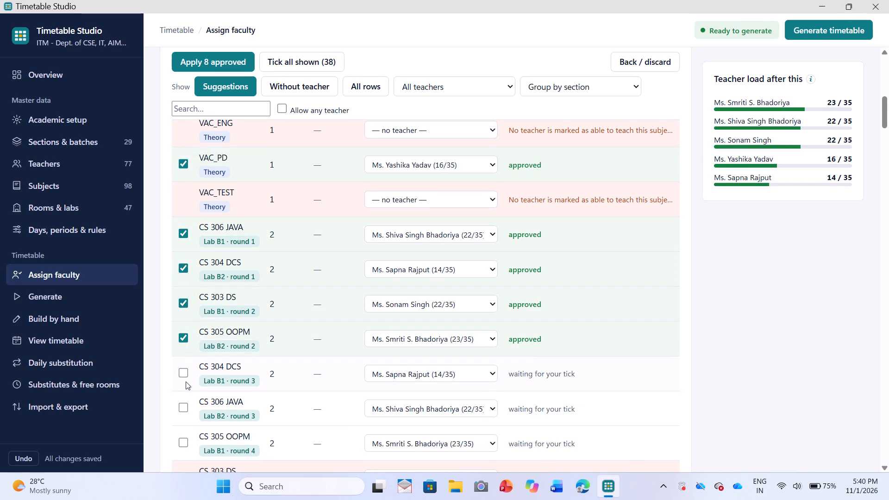
left_click(184, 376)
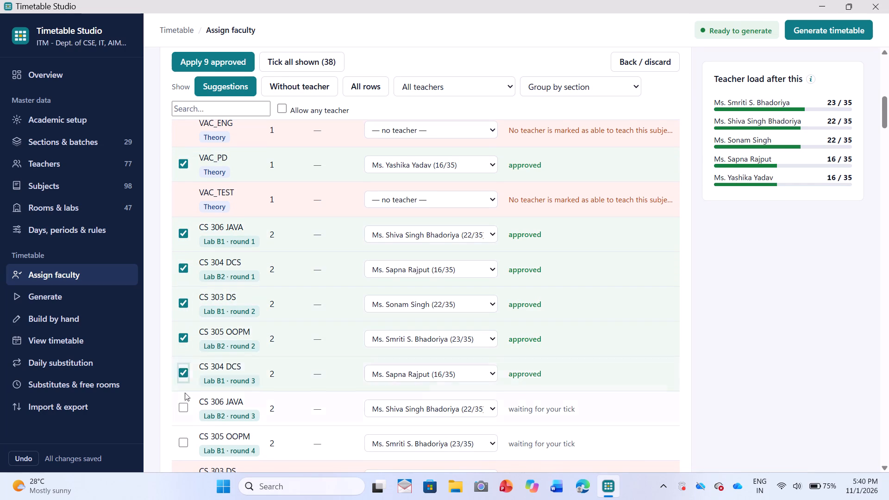
left_click(184, 408)
left_click(183, 443)
Approve the suggested teachers for CS-B Sem3's CS 303 DS, CS 304 DCS, CS 305 OOPM and VAC_PD theory classes.
scroll(192, 442, "down", 3)
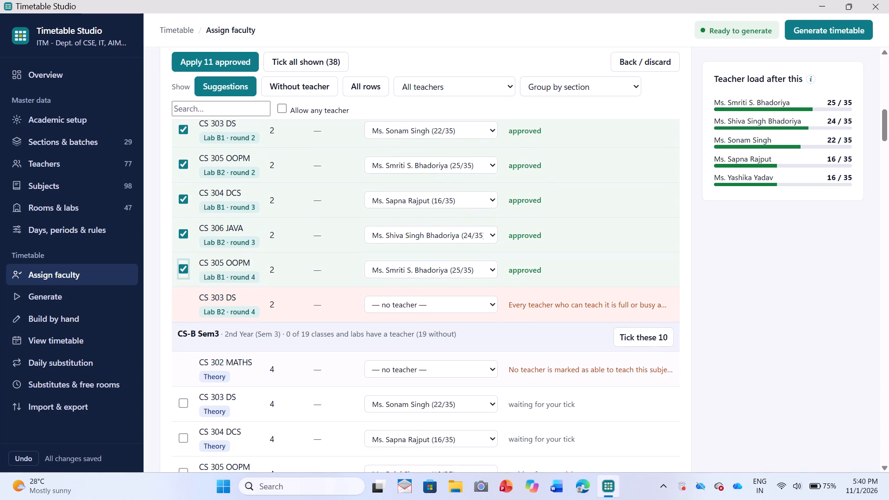
left_click(179, 404)
scroll(185, 404, "down", 2)
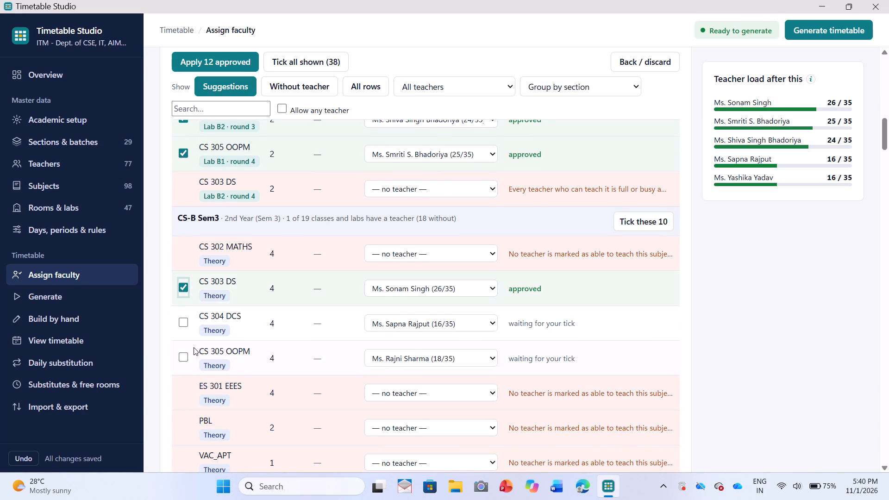
left_click(192, 324)
left_click(184, 330)
left_click(185, 356)
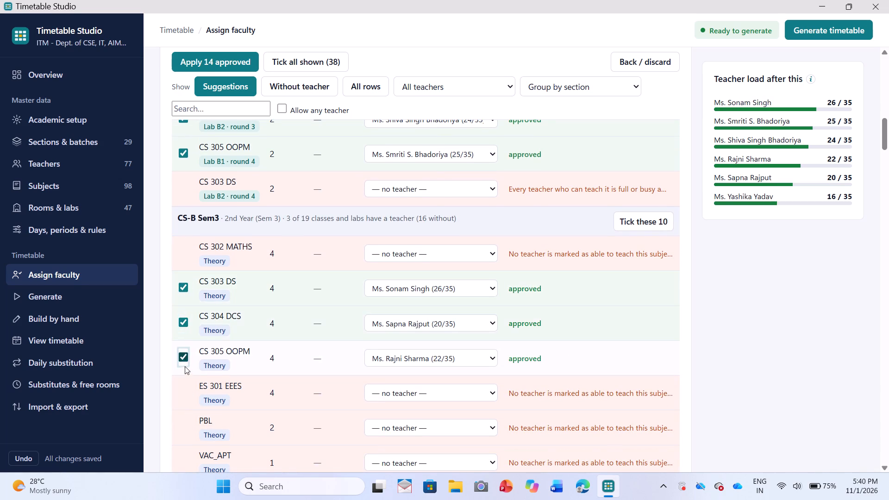
scroll(184, 374, "down", 5)
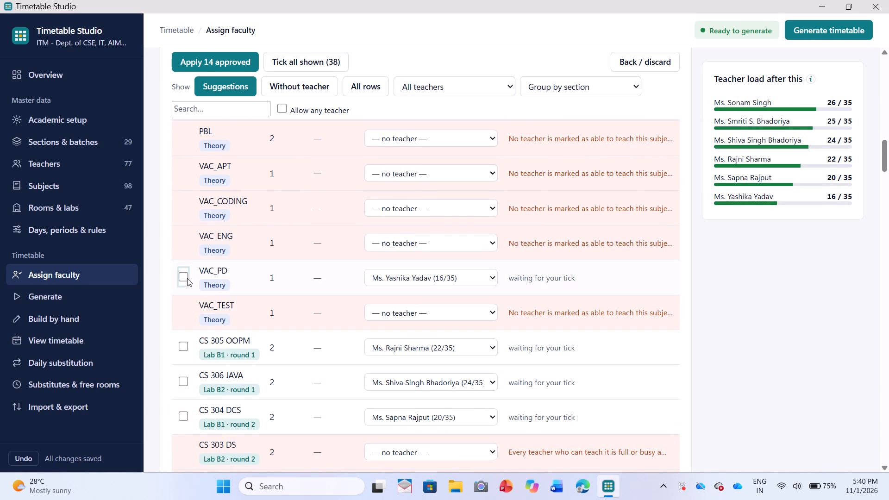
left_click(187, 278)
Approve every suggested teacher for CS-B Sem3's CS 305 OOPM, CS 306 JAVA and CS 304 DCS labs in rounds 1 to 4.
left_click(189, 351)
left_click(182, 344)
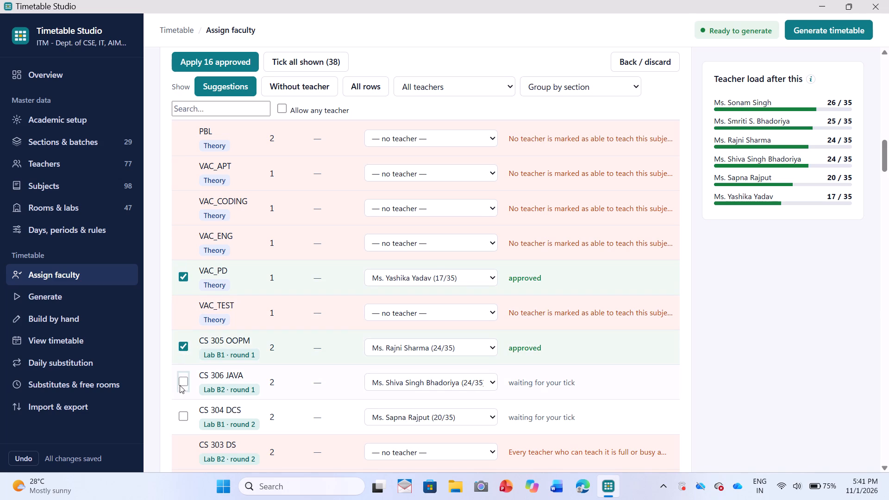
left_click(180, 385)
left_click(185, 410)
scroll(186, 420, "down", 3)
left_click(187, 343)
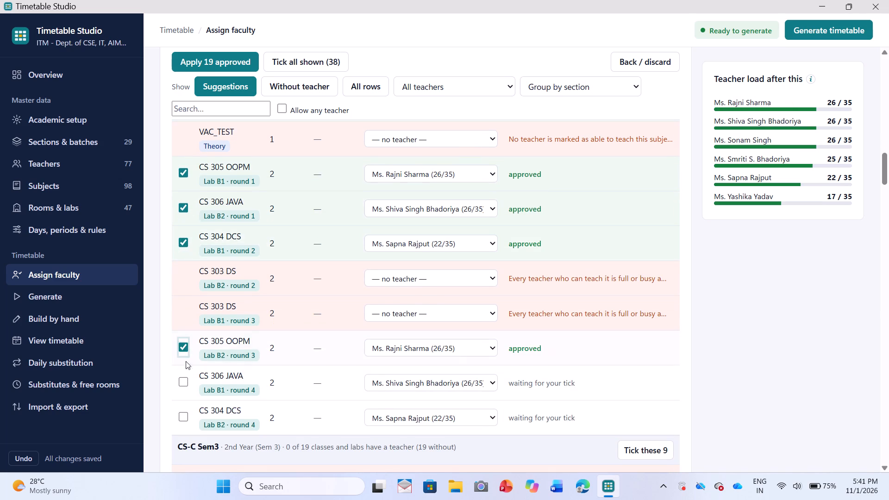
left_click(187, 370)
left_click(185, 385)
left_click(181, 415)
Approve the suggested teachers for CS-C Sem3's CS 303 DS, CS 304 DCS, CS 305 OOPM and VAC_PD theory classes.
scroll(188, 426, "down", 3)
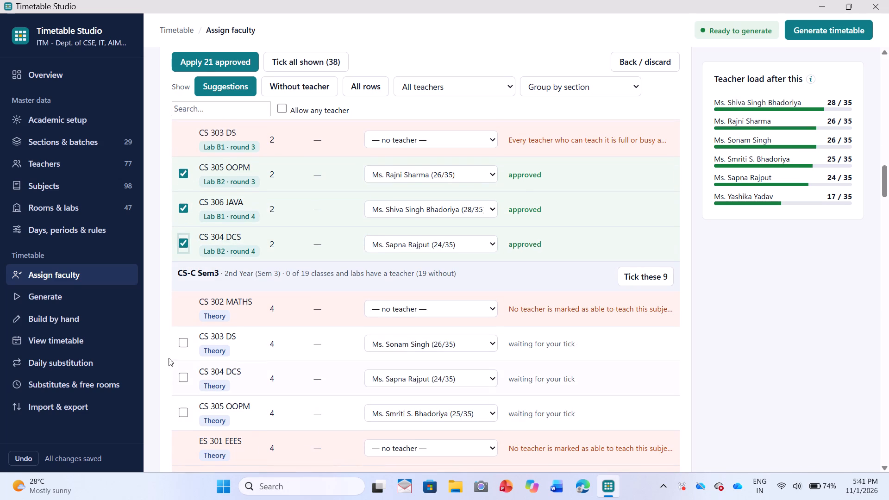
left_click(186, 345)
left_click(179, 381)
left_click(185, 409)
scroll(186, 409, "down", 3)
scroll(188, 356, "down", 4)
left_click(181, 214)
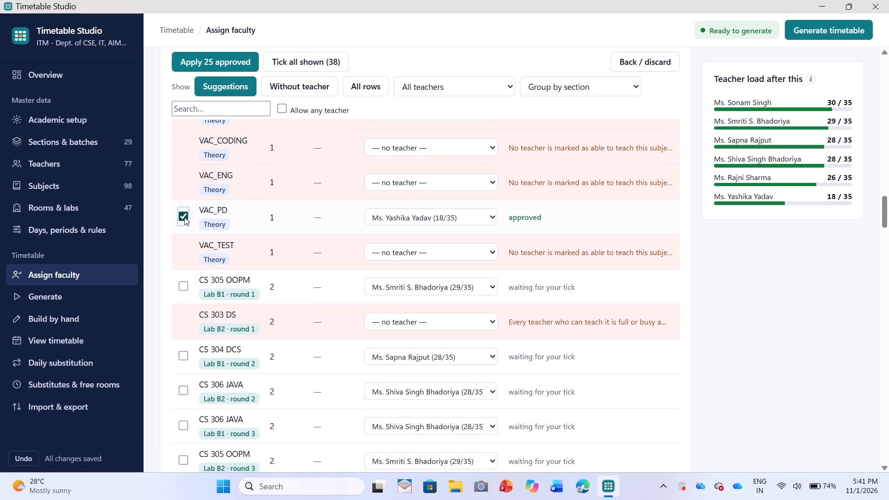
Approve every suggested teacher for CS-C Sem3's CS 305 OOPM, CS 304 DCS and CS 306 JAVA labs in rounds 1 to 3.
left_click(184, 285)
scroll(192, 327, "down", 2)
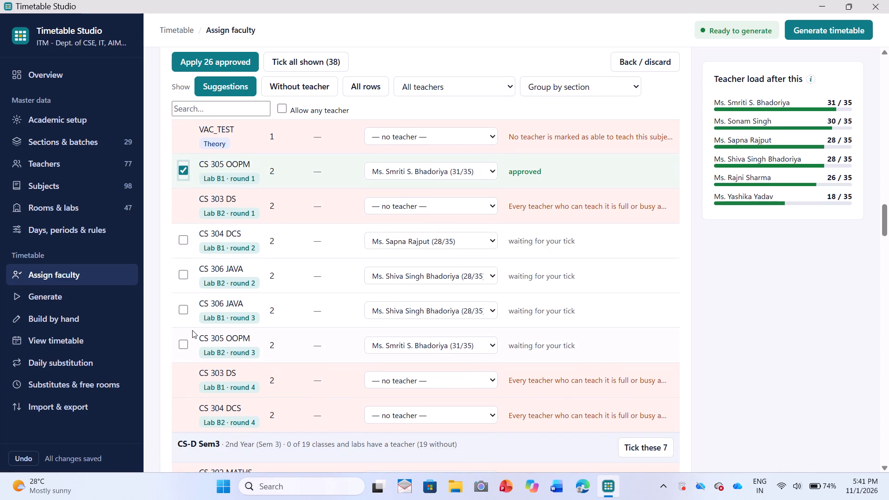
left_click(182, 237)
left_click(180, 288)
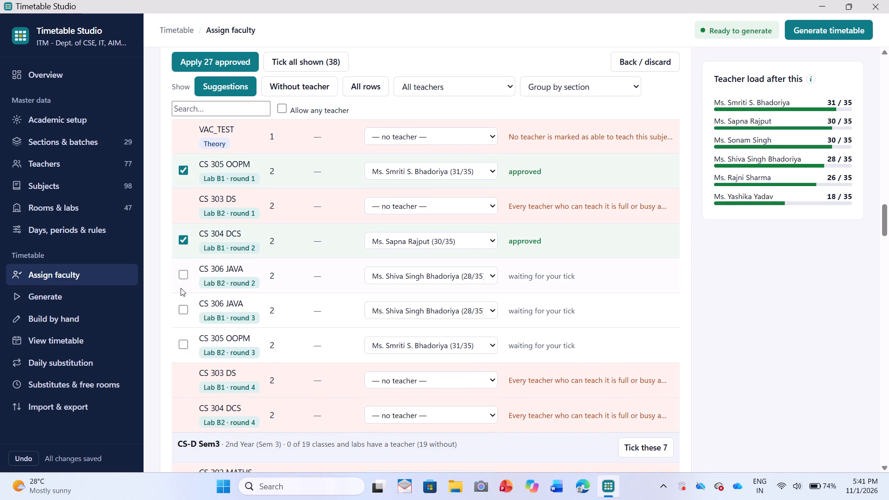
left_click(184, 274)
left_click(185, 306)
left_click(184, 343)
Approve all seven suggestions for CS-D Sem3 at once, plus the single VAC_PD suggestion for AIML-B Sem3.
scroll(381, 361, "down", 3)
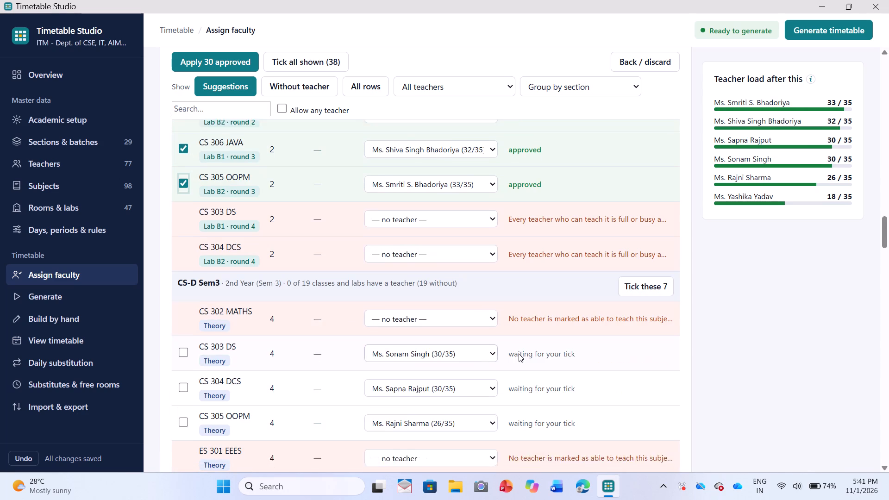
left_click(630, 279)
scroll(625, 278, "down", 2)
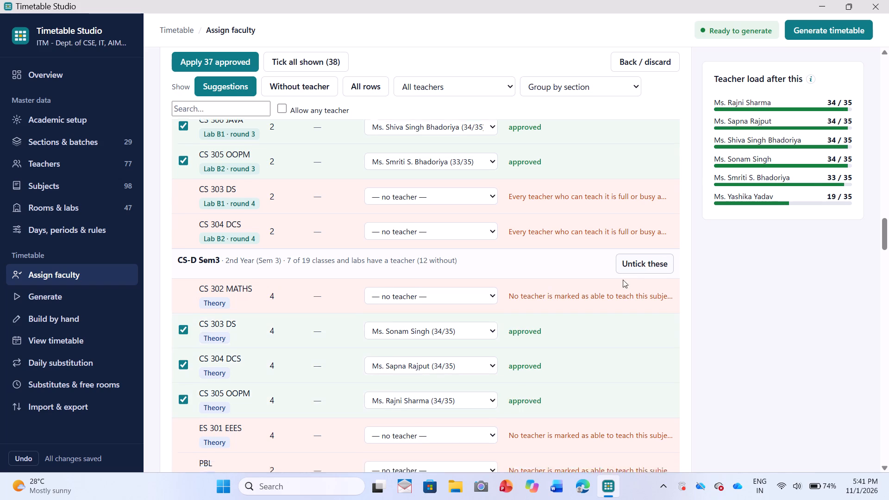
scroll(623, 280, "down", 11)
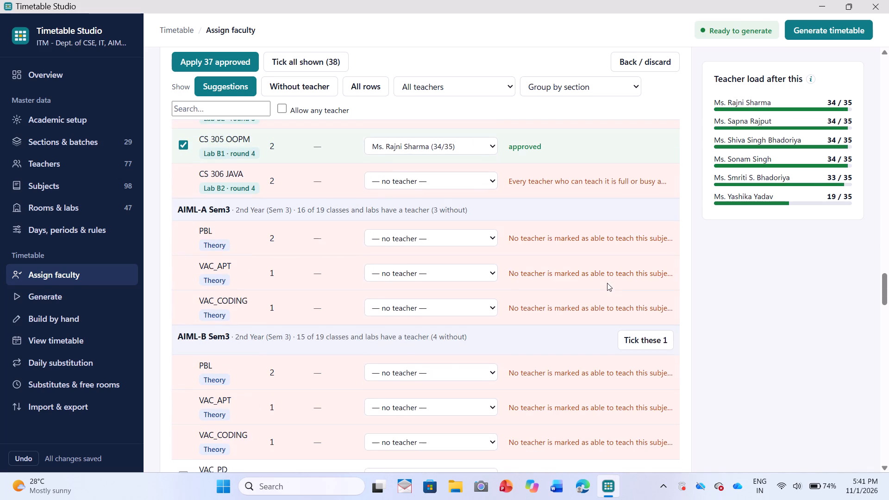
scroll(619, 293, "down", 3)
left_click(660, 166)
Look through the remaining sections for open suggestions and apply the 38 approved teacher assignments.
scroll(648, 226, "down", 3)
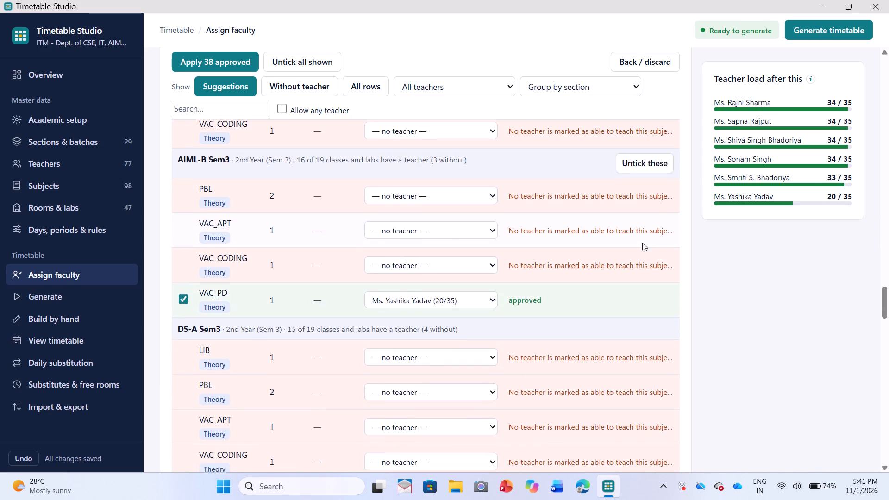
scroll(388, 202, "down", 4)
scroll(412, 244, "down", 3)
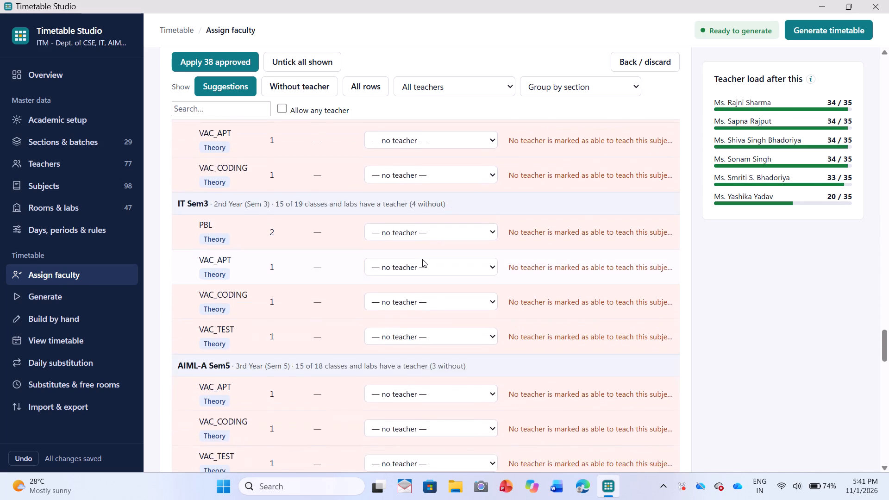
scroll(421, 261, "down", 20)
scroll(421, 261, "down", 9)
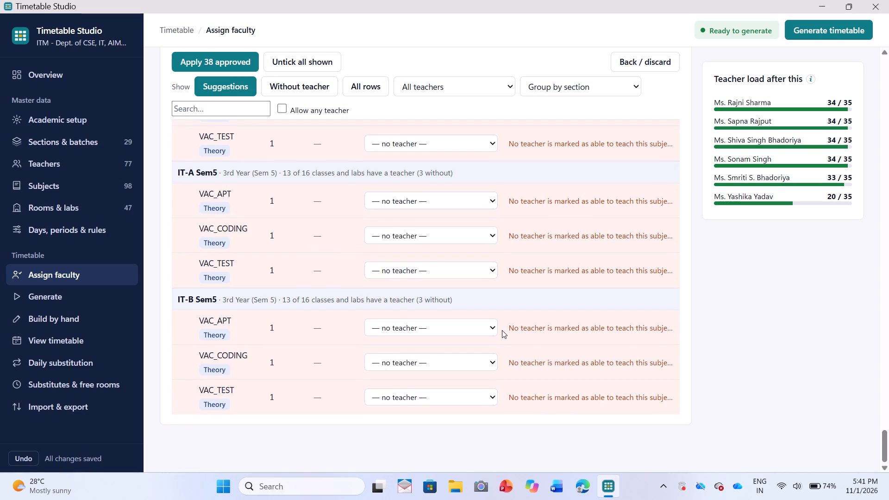
scroll(502, 330, "down", 4)
left_click(209, 58)
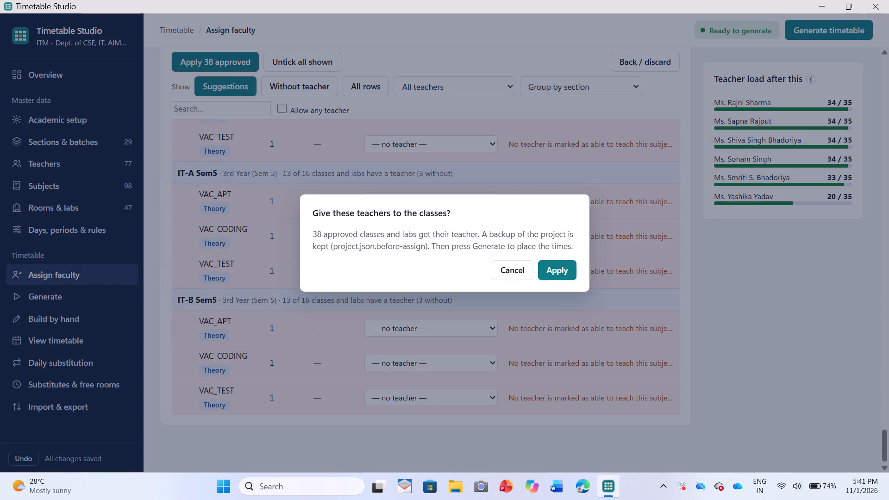
left_click(548, 261)
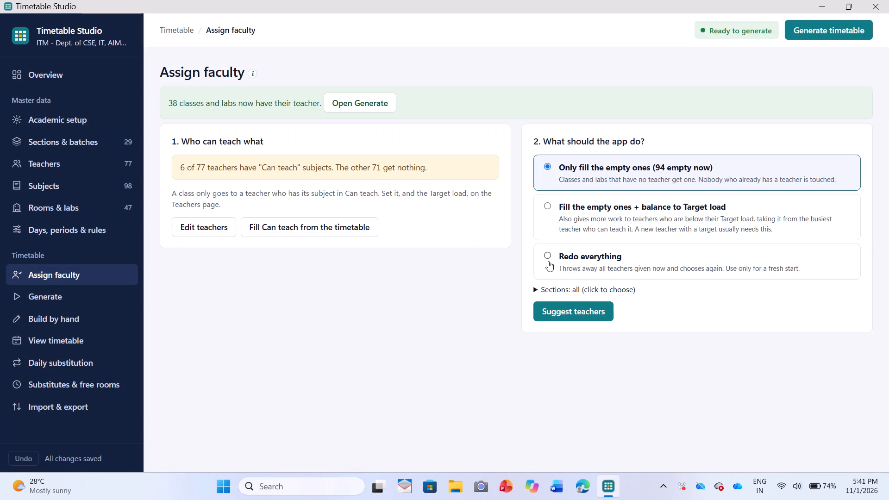
Generate the timetable again with the newly assigned teachers.
left_click(48, 296)
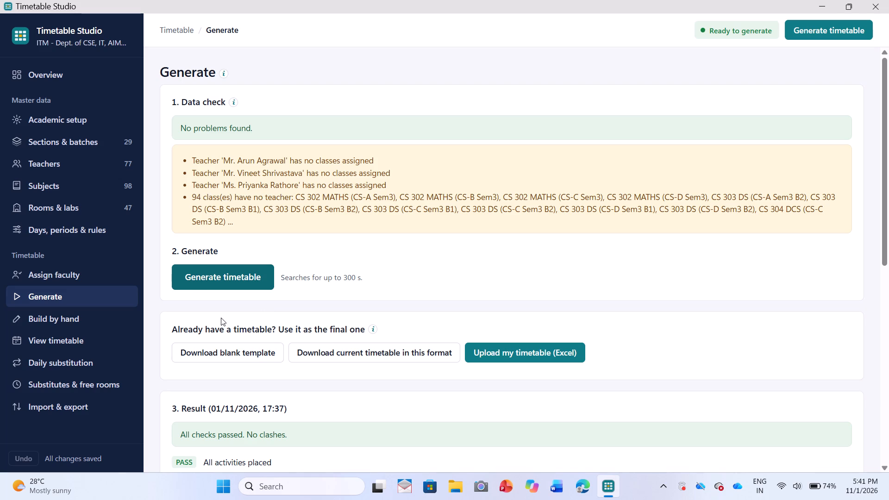
left_click(210, 284)
scroll(400, 288, "down", 4)
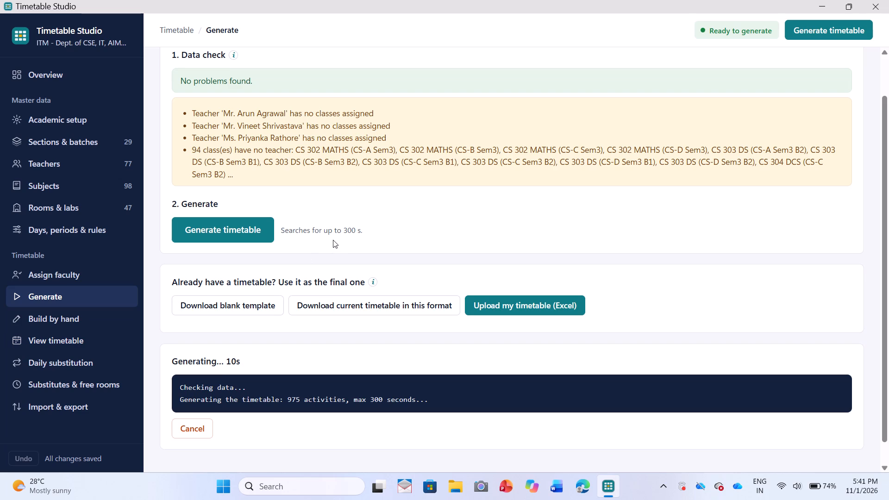
Check the generation progress, the timetable view, the faculty assignment summary and the teachers' loads and teachable subjects during the run.
scroll(333, 240, "down", 12)
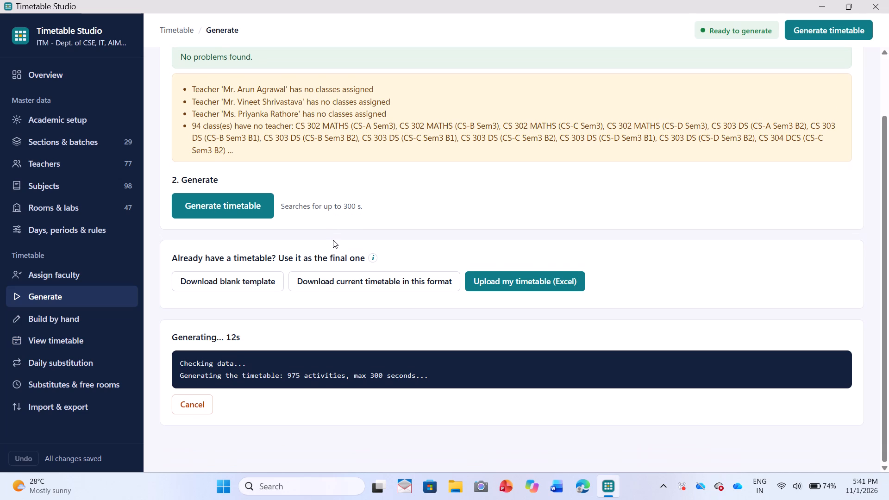
left_click(51, 318)
left_click(67, 305)
scroll(242, 313, "down", 5)
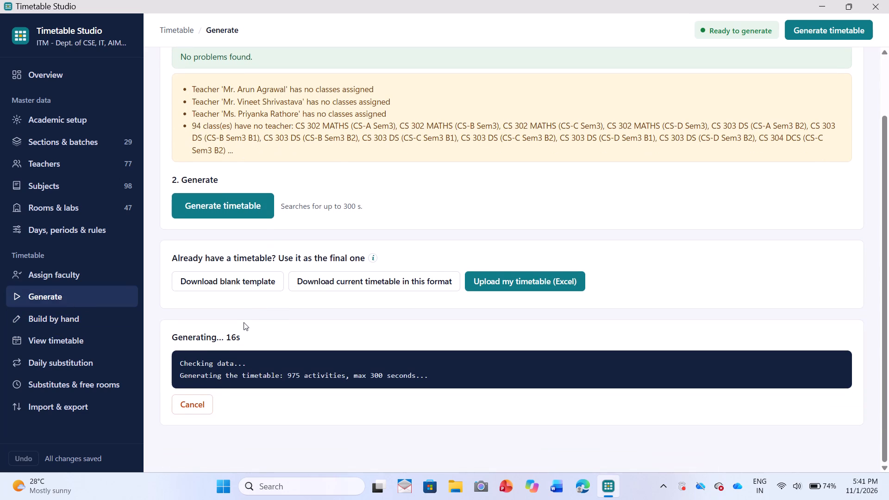
left_click(67, 336)
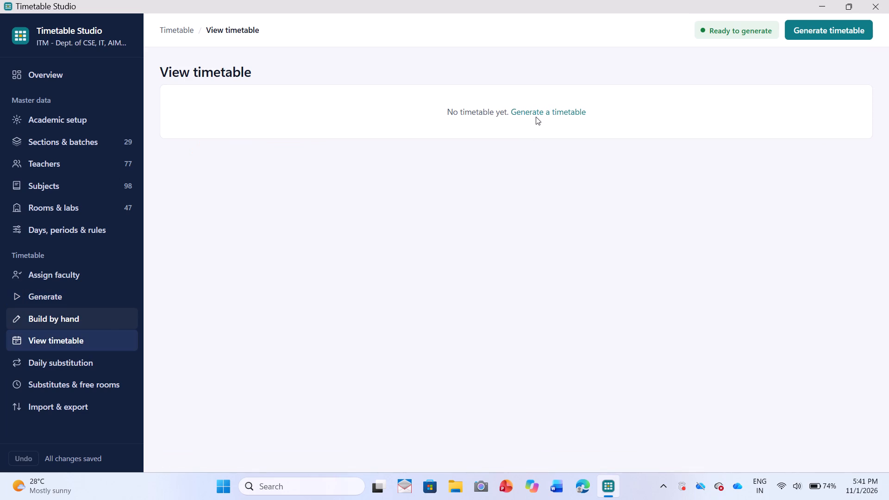
left_click(101, 274)
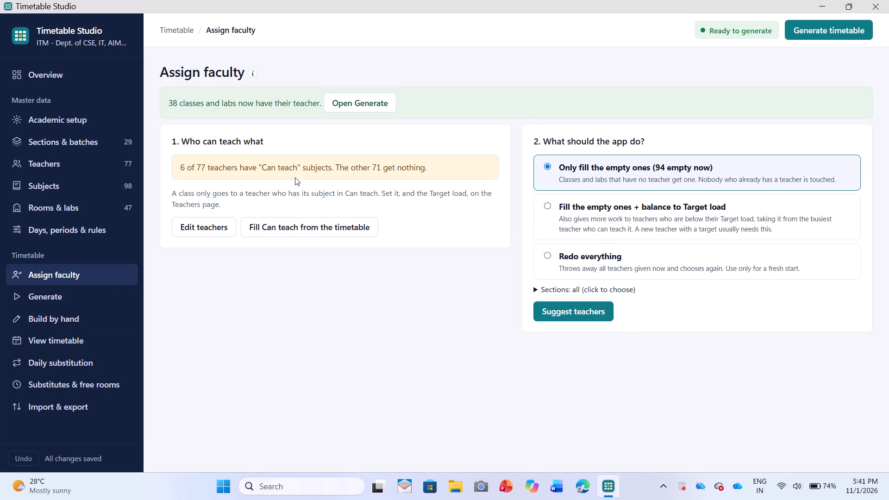
left_click_drag(295, 169, 366, 200)
left_click(366, 200)
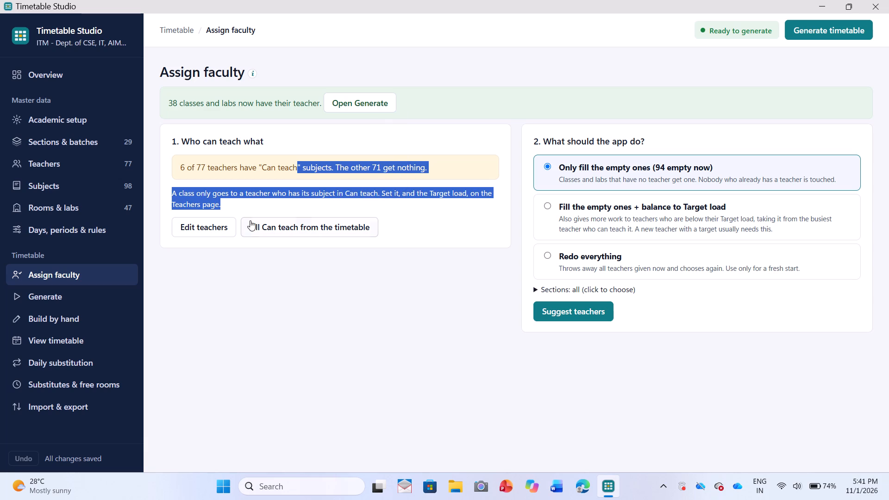
left_click(71, 171)
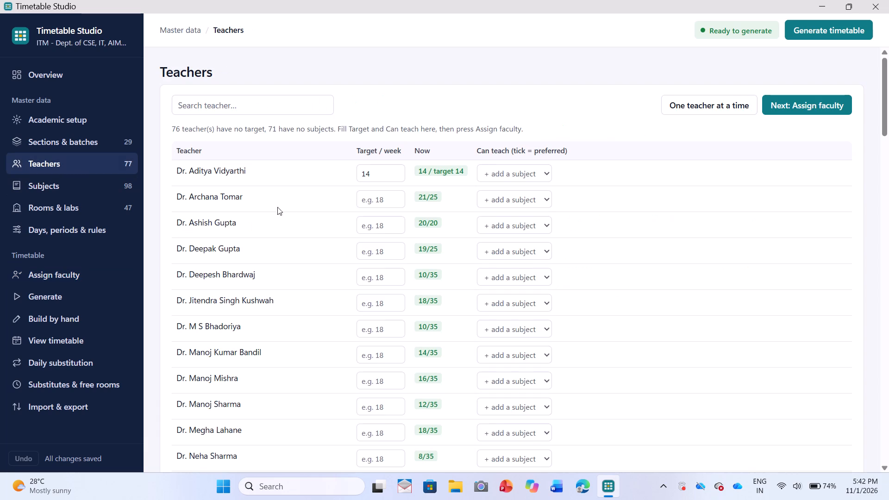
scroll(398, 202, "down", 10)
scroll(398, 202, "up", 10)
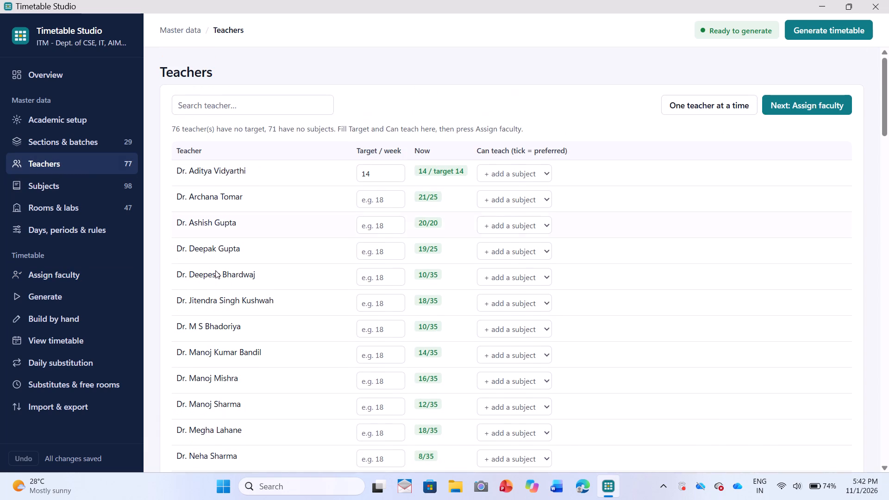
left_click(57, 293)
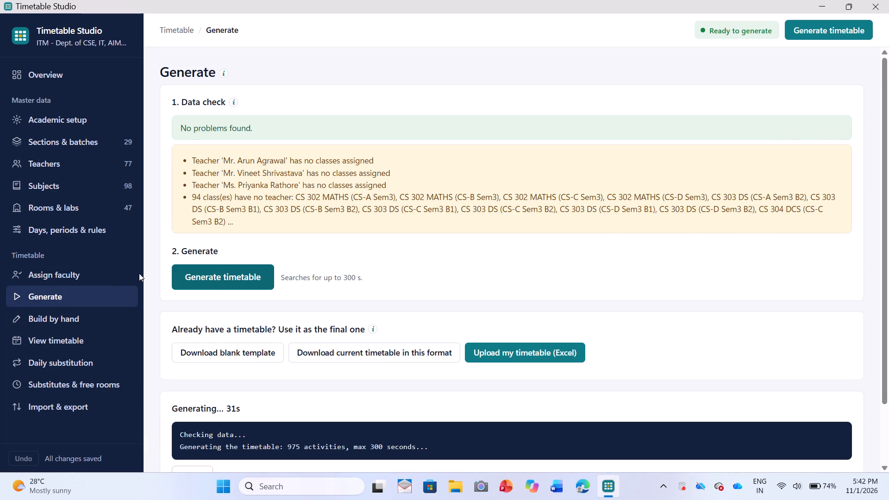
left_click(74, 272)
scroll(417, 309, "down", 5)
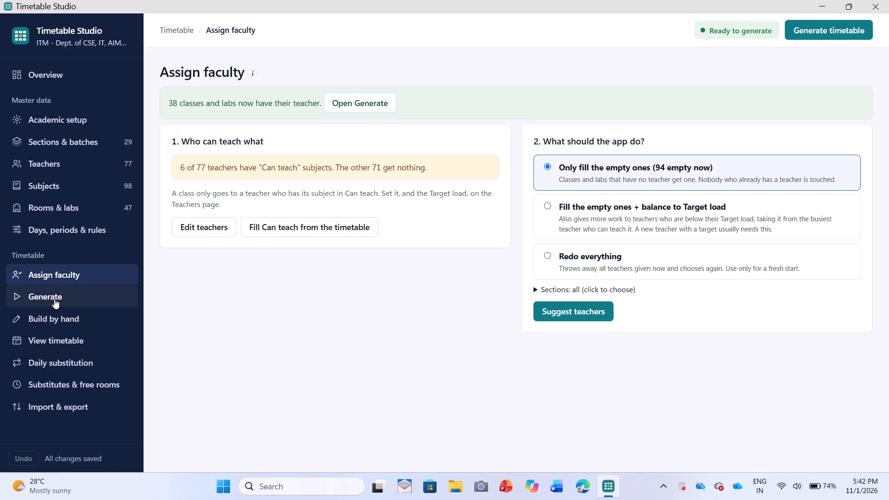
left_click(54, 299)
left_click(73, 335)
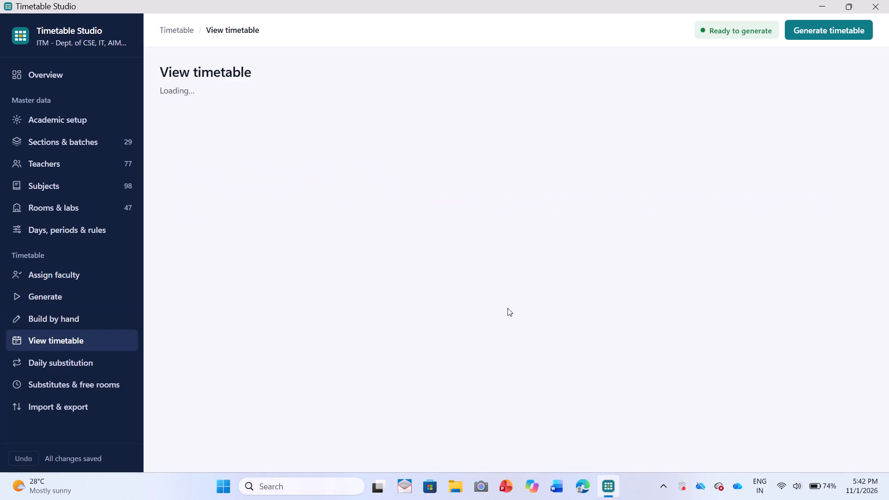
scroll(522, 304, "down", 5)
Cancel the running timetable generation.
left_click(53, 282)
left_click(54, 293)
scroll(357, 326, "down", 3)
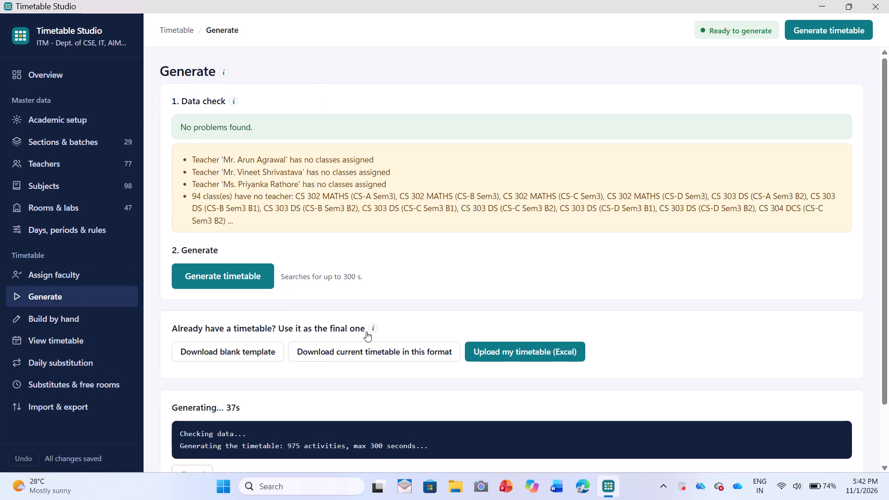
scroll(366, 331, "down", 16)
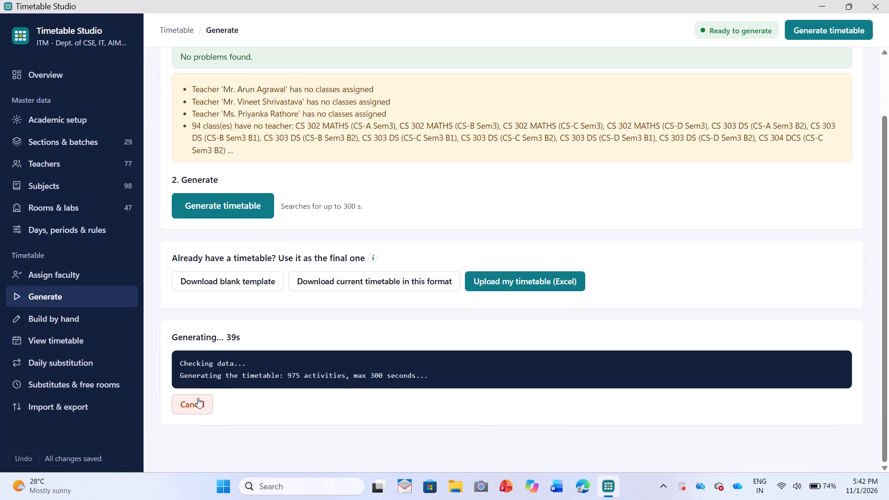
left_click(198, 398)
Recheck the data check, teacher list and timetable view, and start the timetable generation again.
scroll(314, 332, "up", 1)
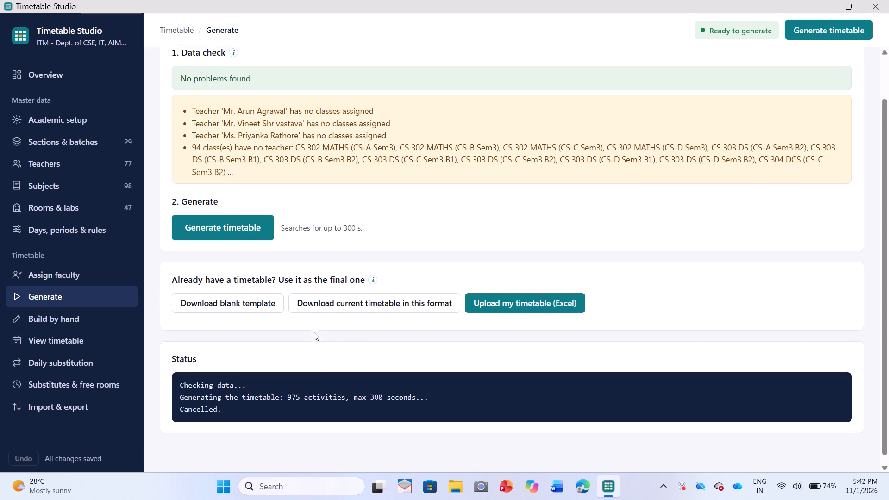
scroll(314, 332, "up", 2)
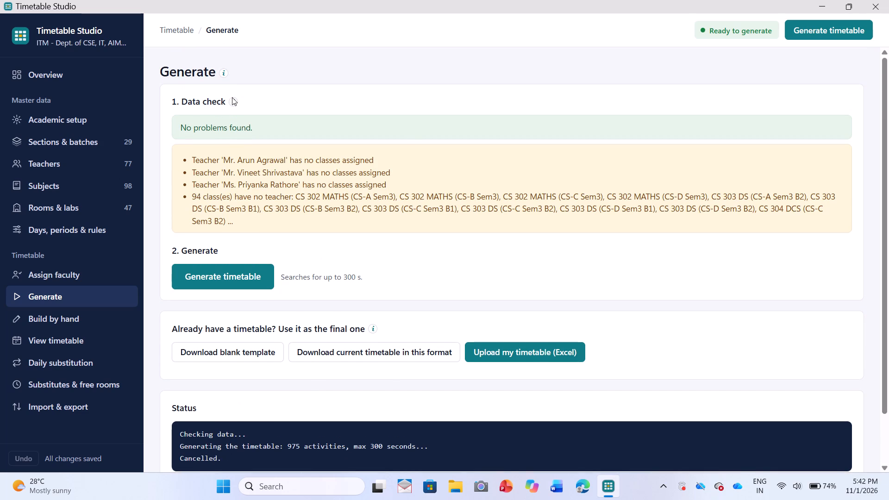
left_click(232, 97)
left_click(232, 97)
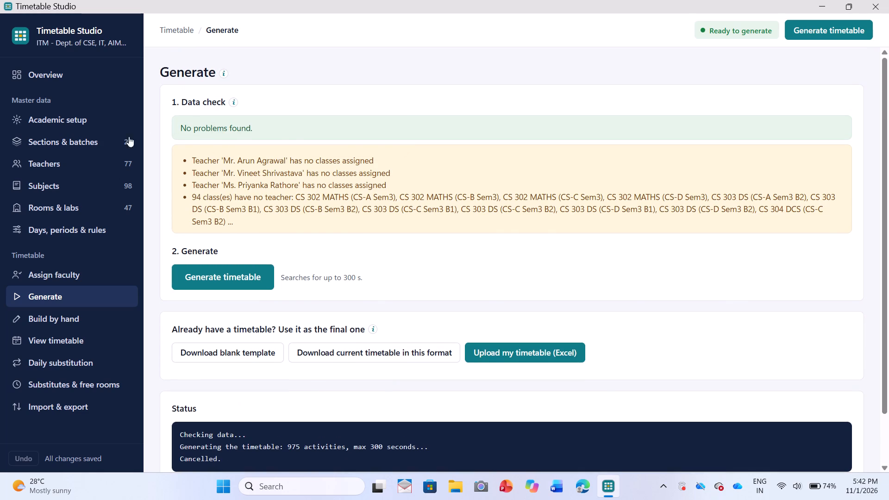
left_click(49, 154)
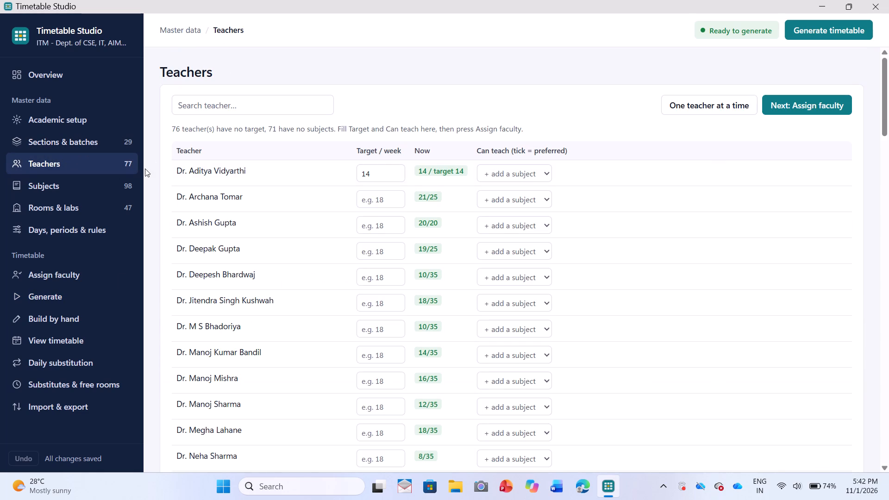
left_click(72, 317)
left_click(75, 332)
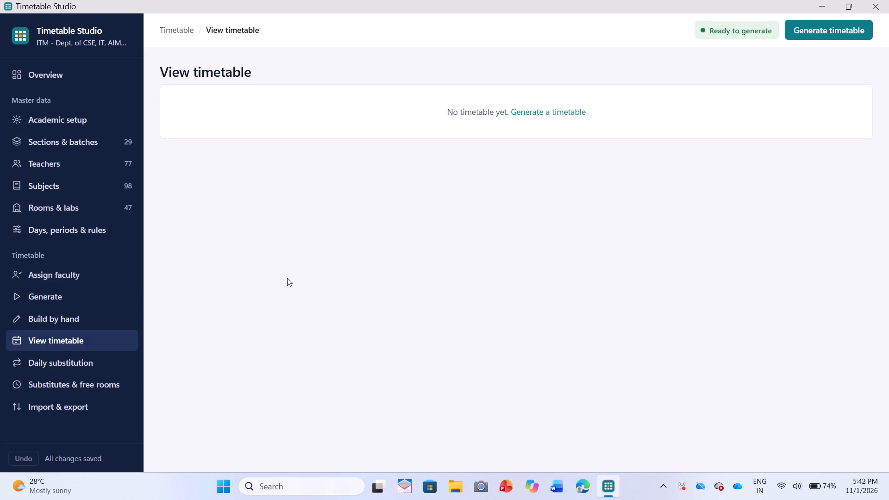
left_click(93, 297)
left_click(223, 270)
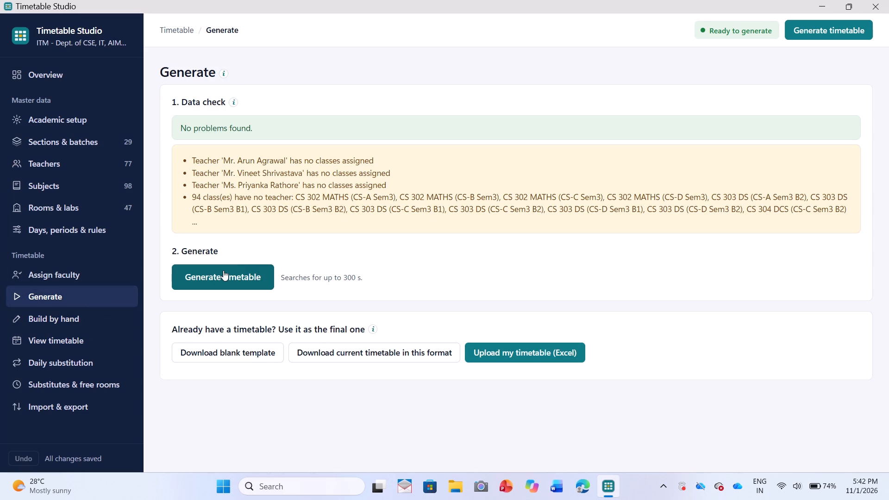
scroll(223, 270, "down", 6)
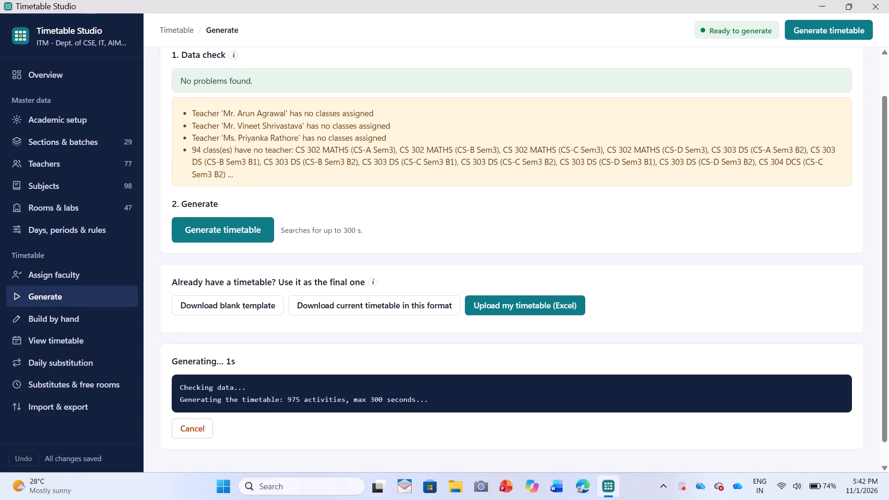
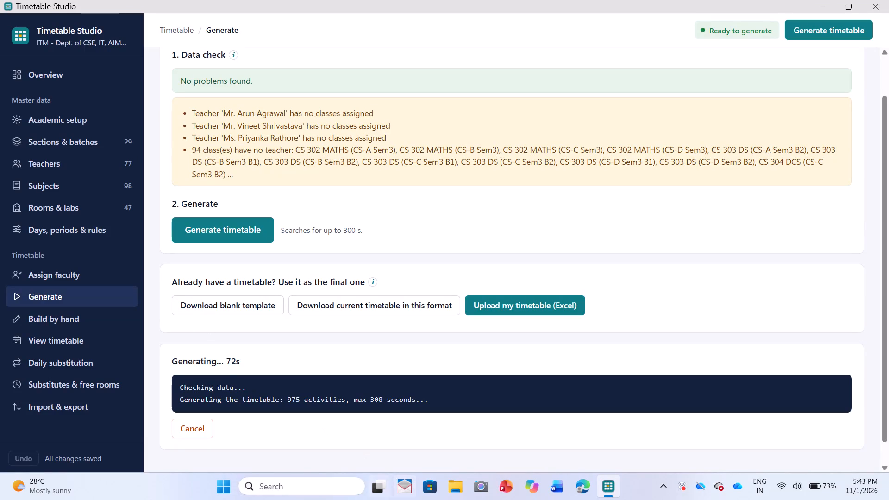
Open Google Chrome while the timetable generation runs and start a new entry in the address bar.
left_click(295, 492)
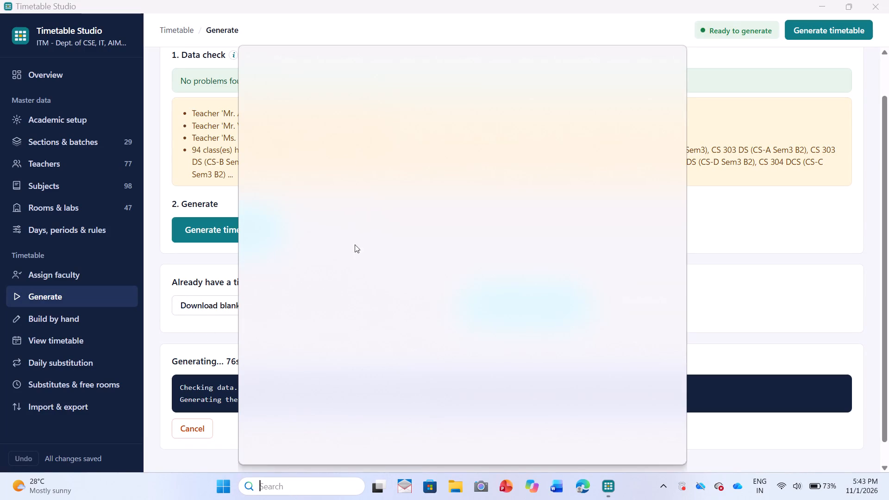
left_click(301, 96)
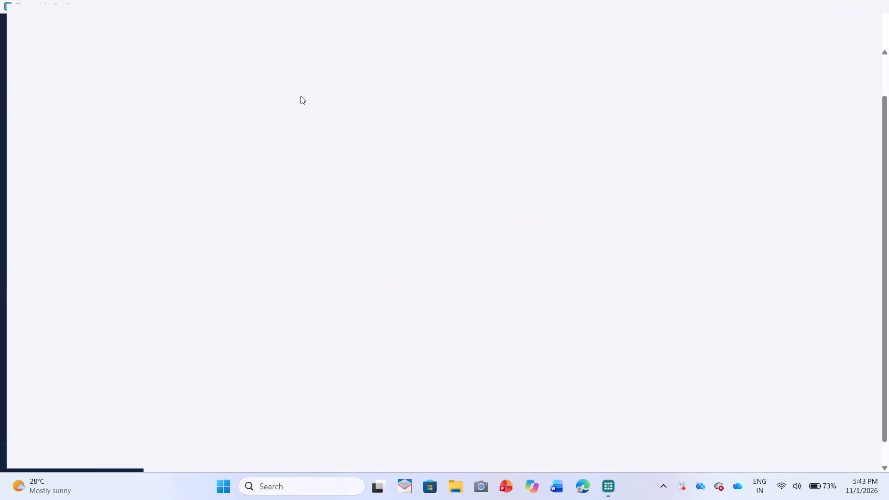
left_click(116, 37)
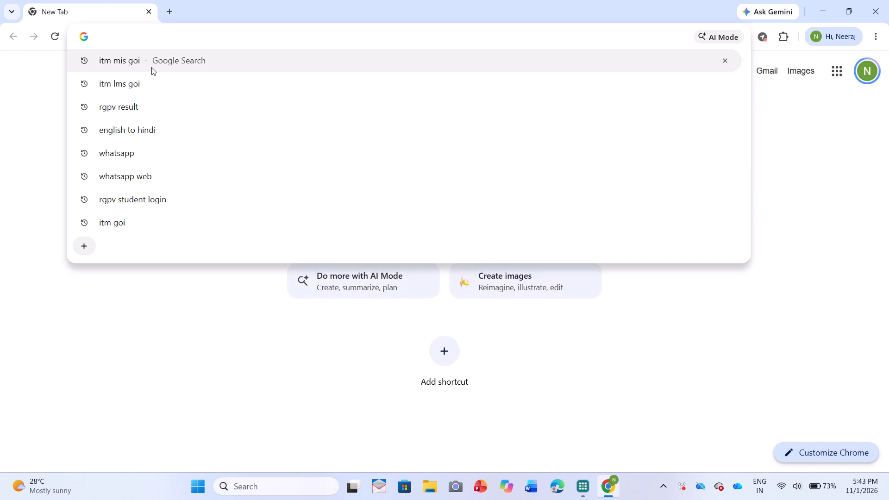
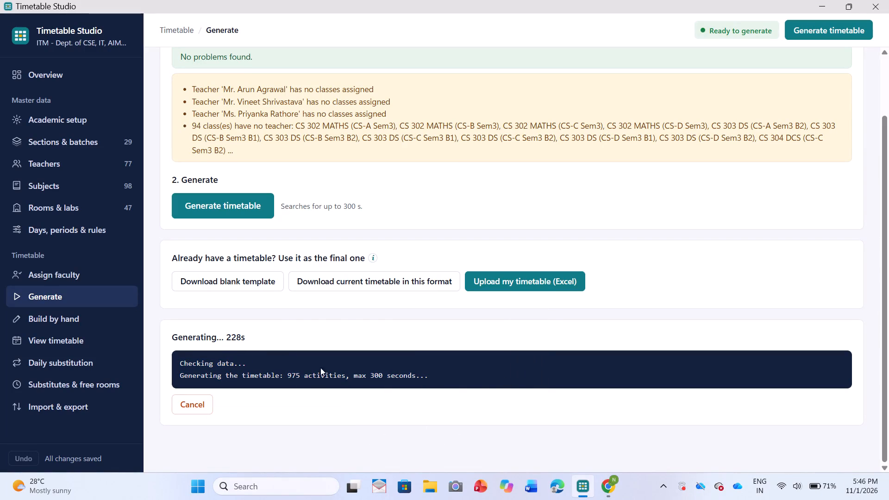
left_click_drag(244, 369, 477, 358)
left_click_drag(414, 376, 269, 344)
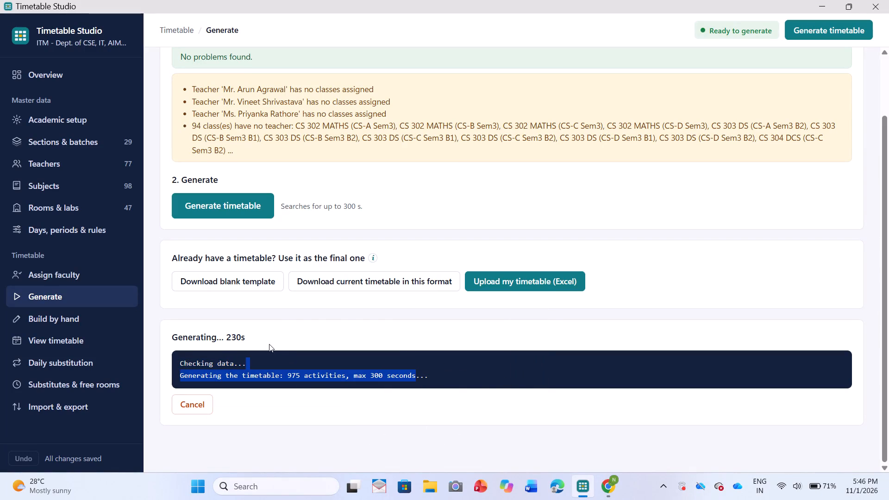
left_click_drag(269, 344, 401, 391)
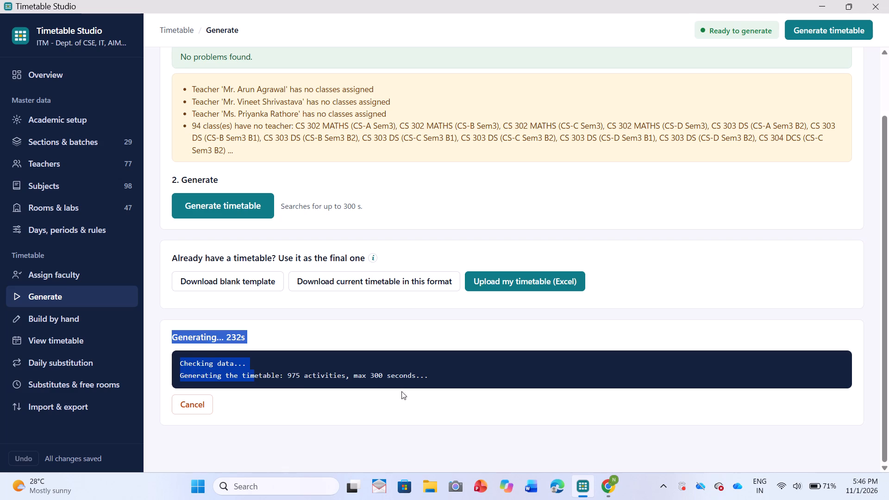
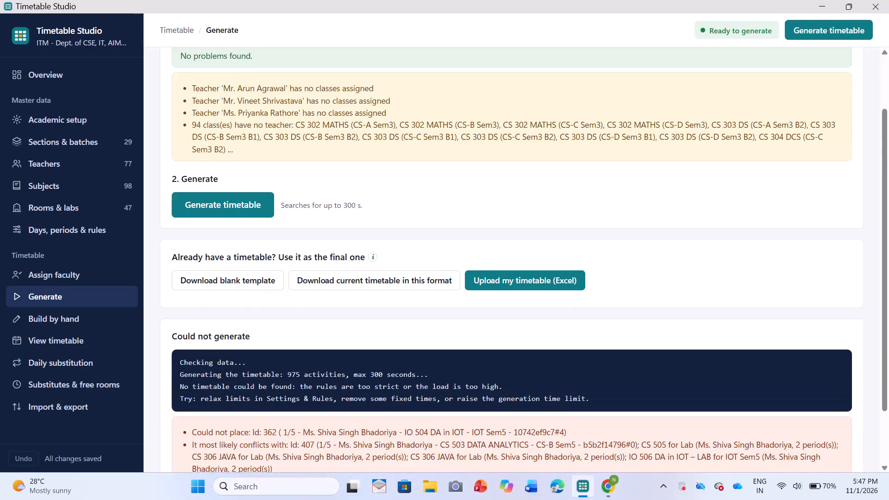
Copy the conflict details listed under the failed timetable generation log, from the unplaced activity through its likely conflicts.
scroll(483, 388, "down", 2)
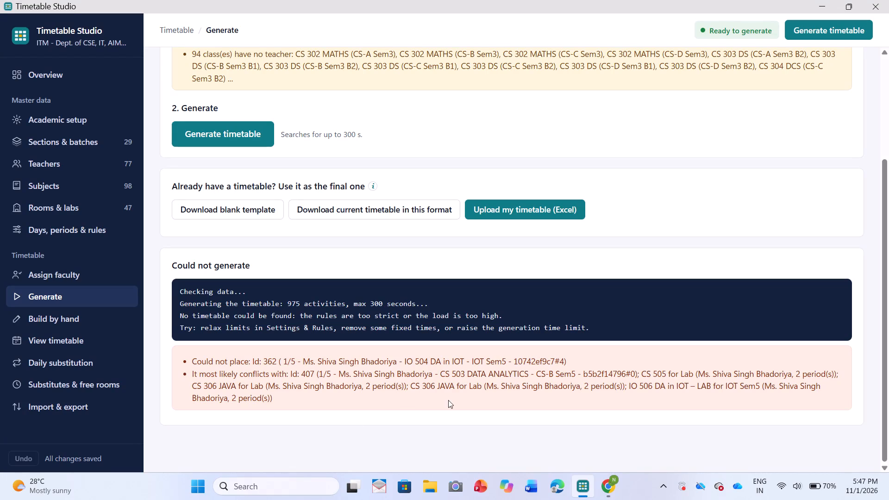
left_click_drag(280, 402, 190, 346)
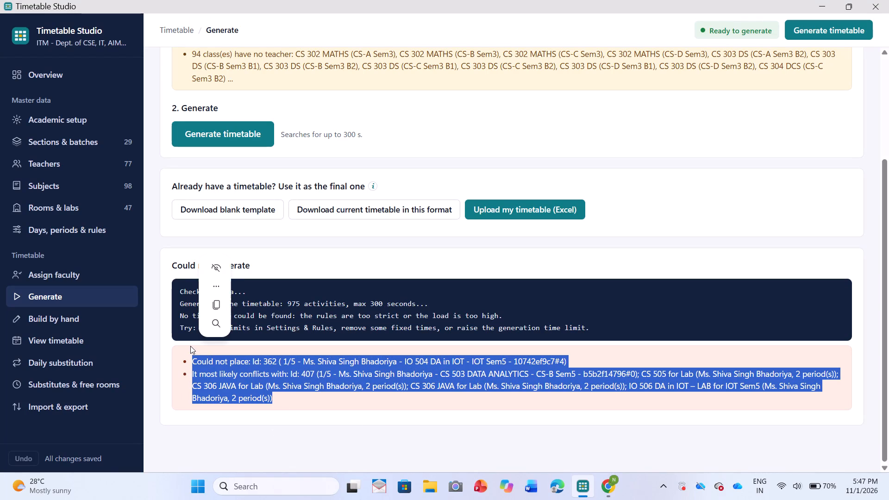
key("ctrl+c")
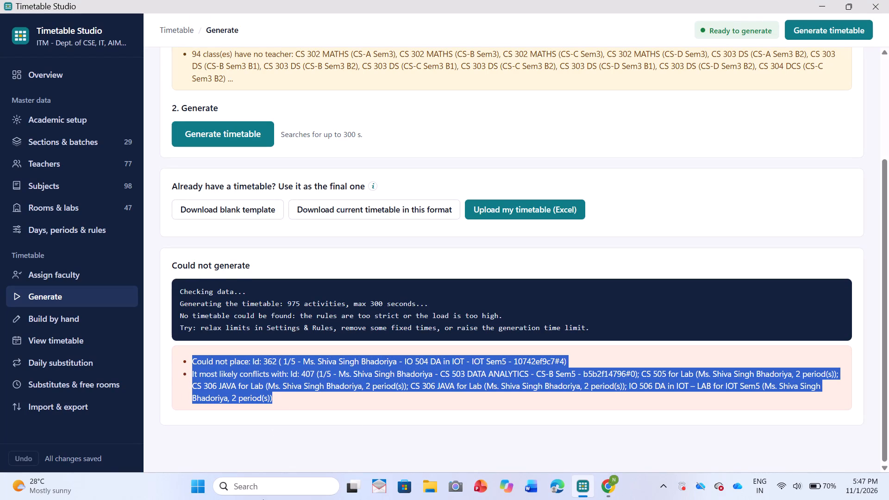
Search the computer for Visual Studio Code and open it.
left_click(268, 481)
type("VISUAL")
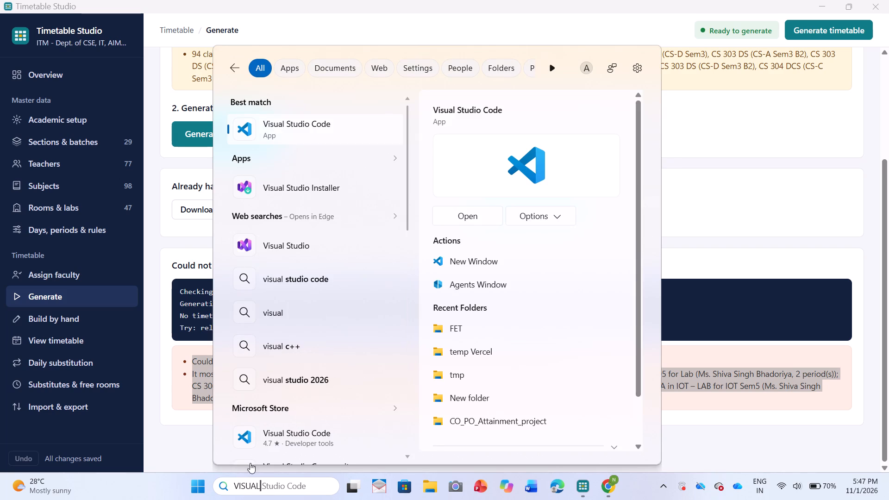
left_click(287, 122)
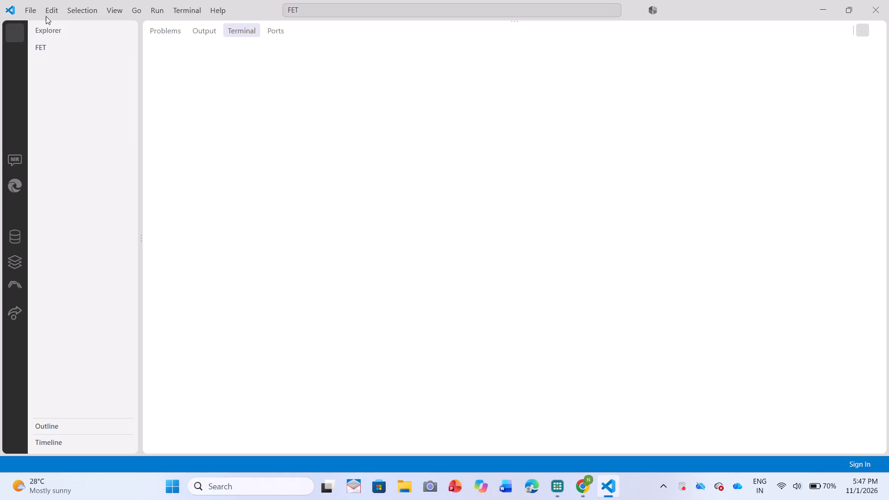
Open a different project folder in Visual Studio Code in place of the FET folder.
left_click(35, 6)
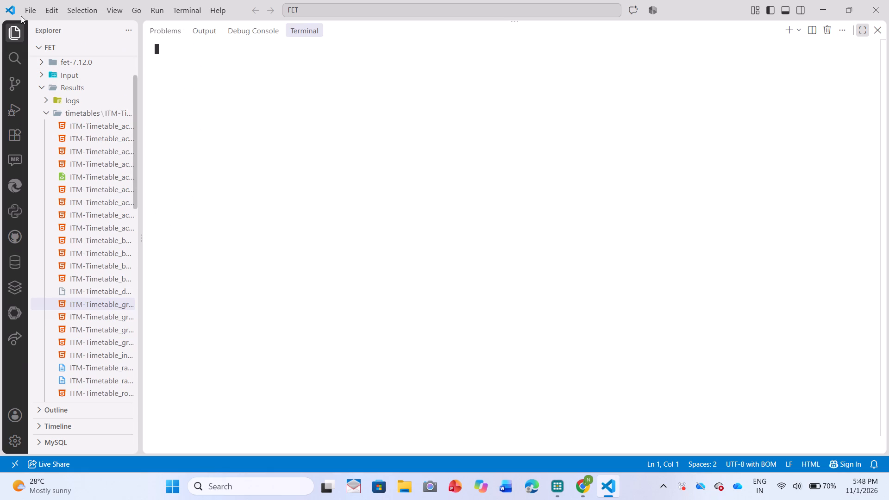
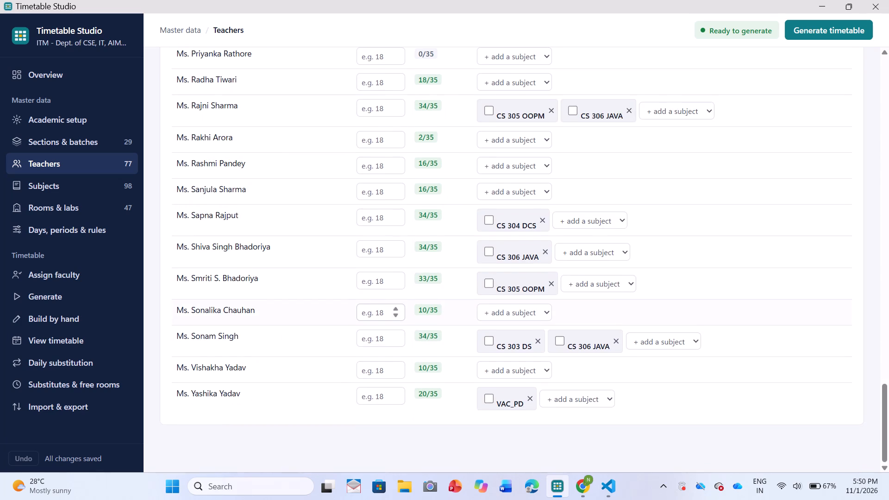
Review the weekly targets, current loads and teachable subjects across the whole teachers quick table.
scroll(362, 310, "up", 6)
scroll(362, 310, "up", 20)
scroll(362, 310, "up", 10)
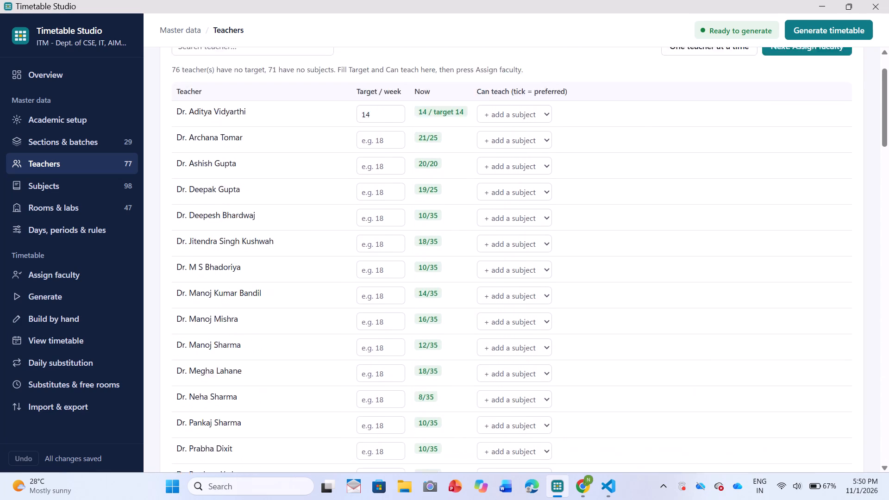
scroll(362, 310, "up", 14)
scroll(353, 229, "down", 2)
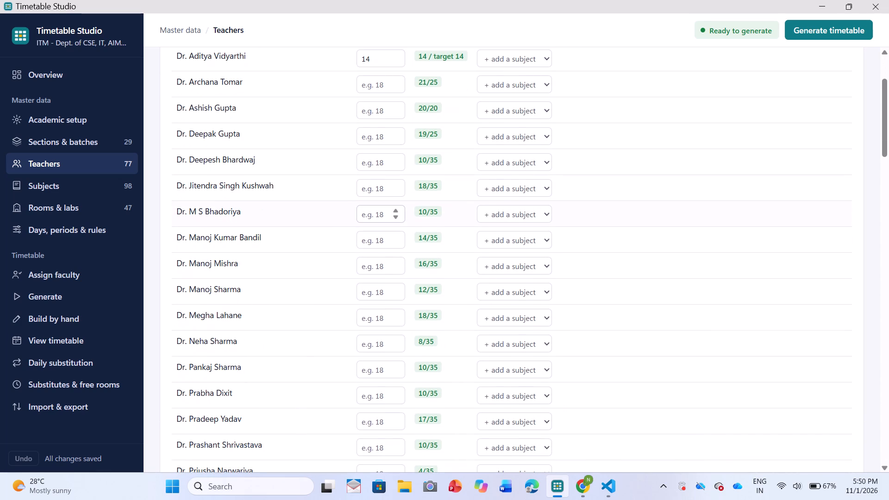
scroll(360, 280, "down", 3)
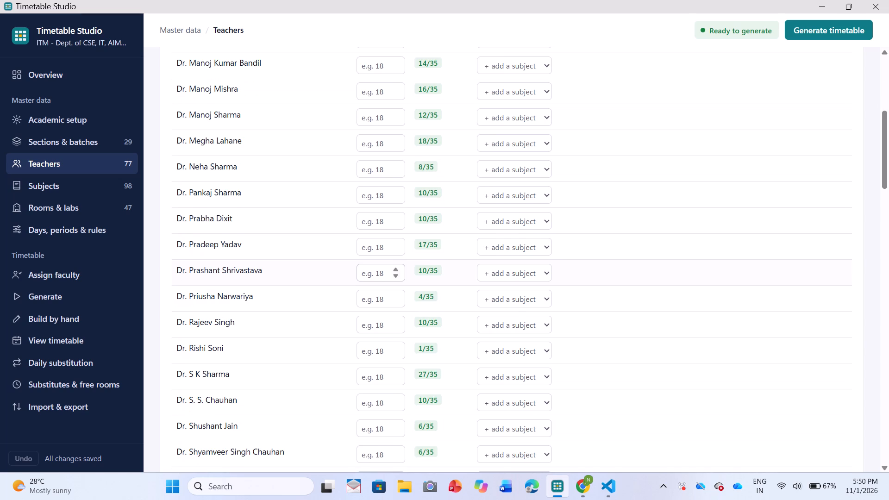
scroll(360, 280, "down", 15)
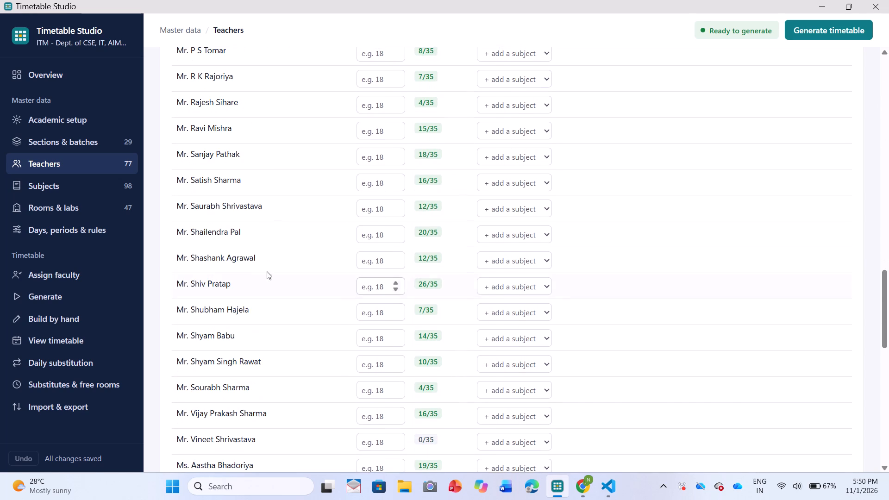
scroll(369, 263, "up", 20)
scroll(369, 263, "up", 10)
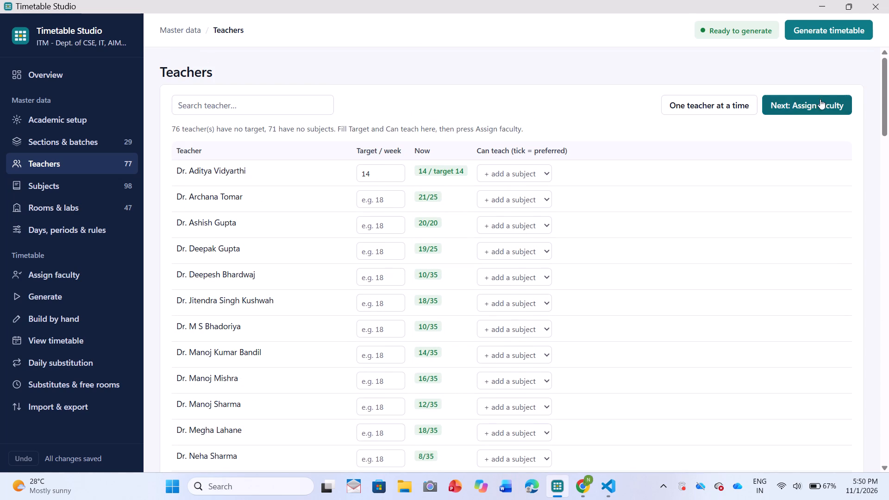
Switch the teachers page to the one-teacher-at-a-time view and look through the teacher list with the weekly loads.
left_click(725, 101)
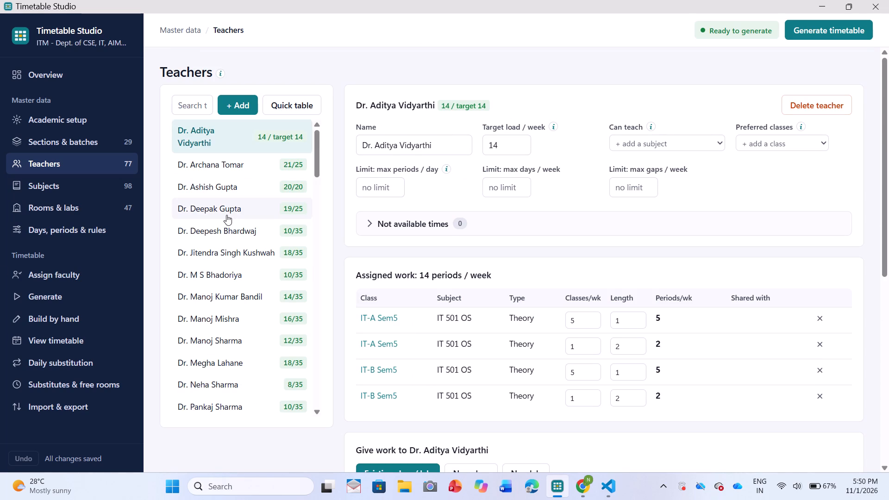
scroll(226, 215, "down", 4)
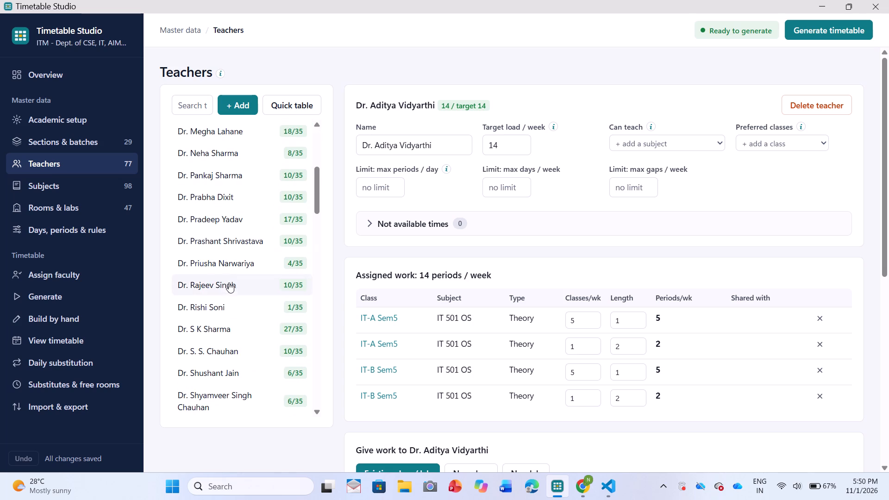
scroll(232, 325, "down", 2)
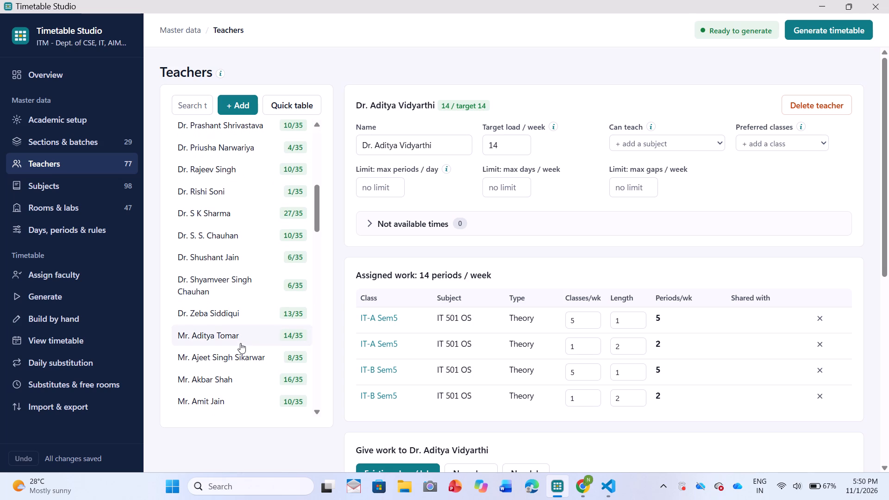
scroll(240, 343, "down", 1)
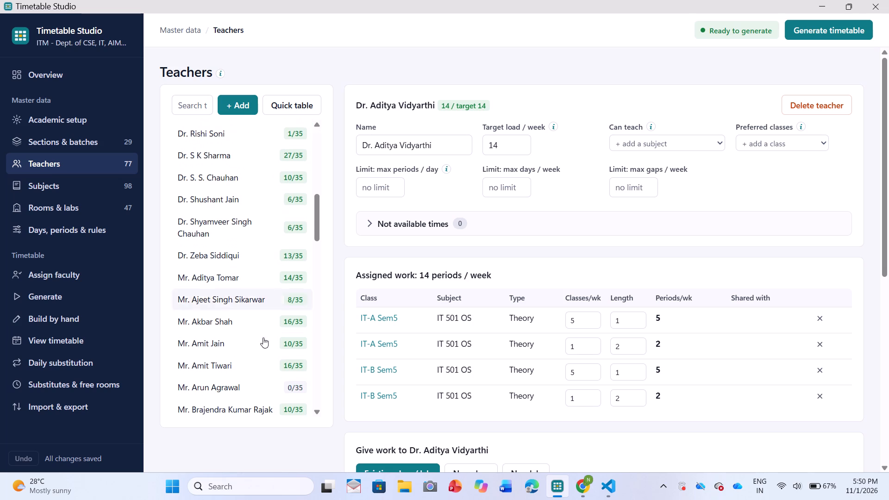
scroll(250, 392, "down", 4)
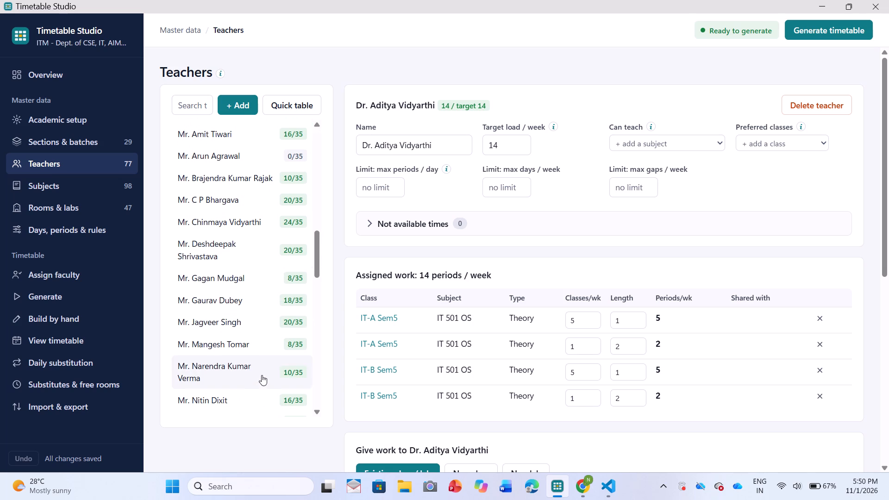
scroll(258, 323, "down", 3)
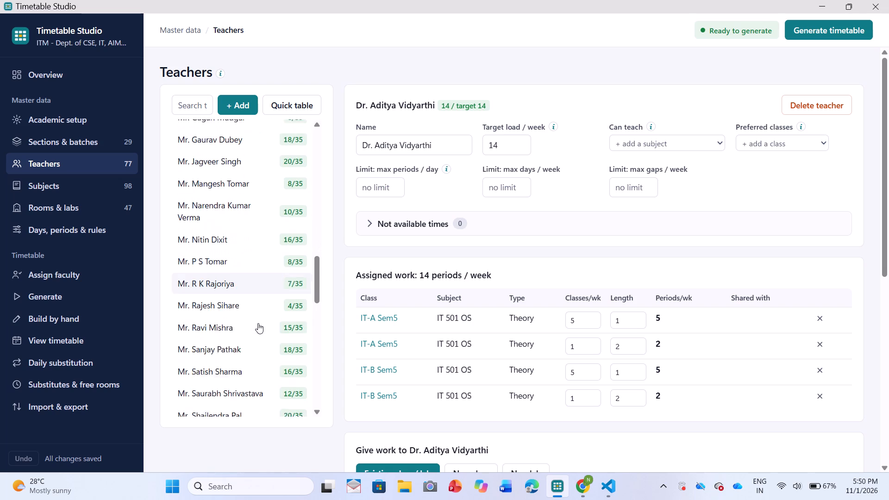
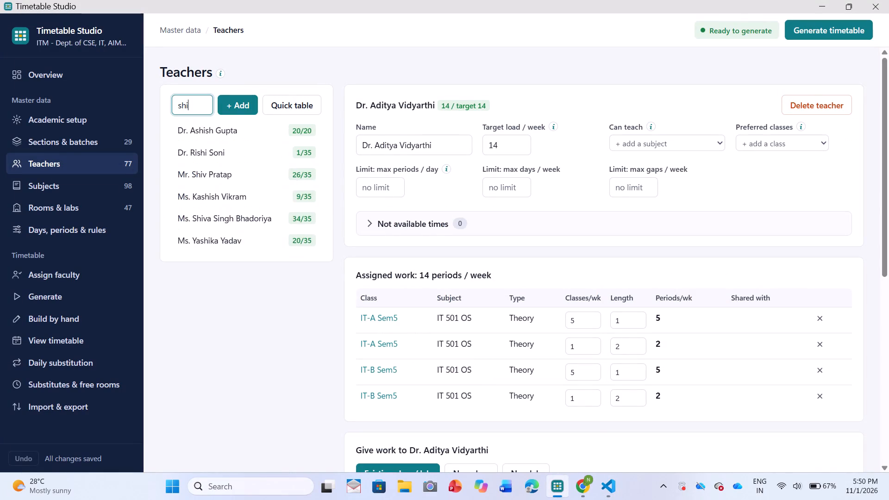
Filter the teachers by "shiv" and remove the IOT Sem5 classes IO 504 and IO 506 from the teacher at 34/35.
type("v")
left_click(254, 161)
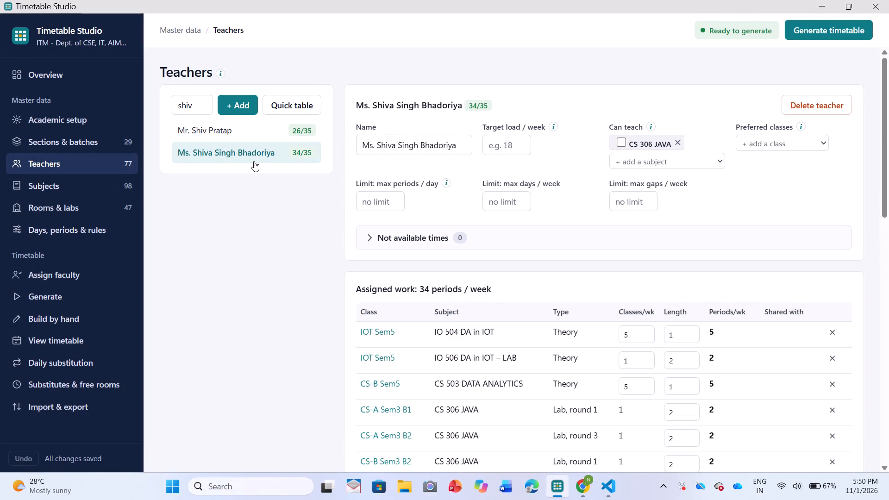
scroll(494, 271, "down", 3)
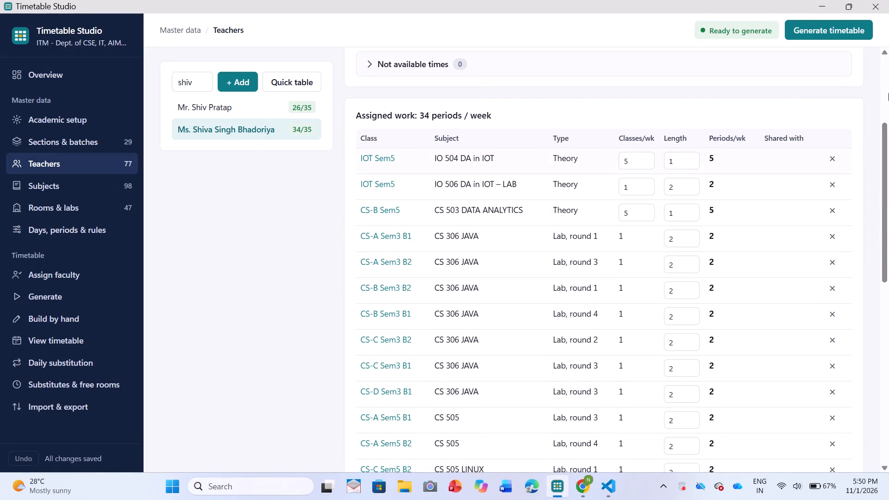
left_click(831, 163)
left_click(831, 163)
Remove the CS-B Sem5 CS 503 DATA ANALYTICS class and the CS-A Sem3 B1 CS 306 JAVA lab from the same teacher.
scroll(764, 306, "down", 5)
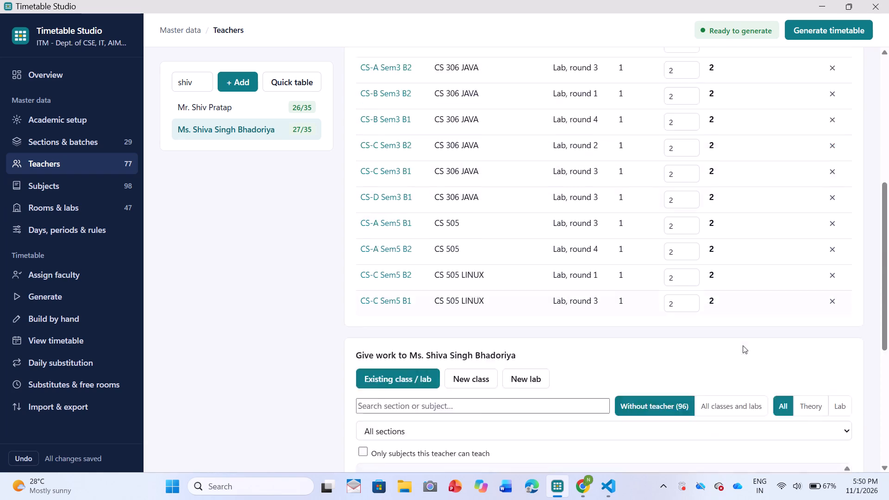
scroll(743, 345, "down", 1)
scroll(589, 199, "up", 4)
scroll(632, 223, "up", 7)
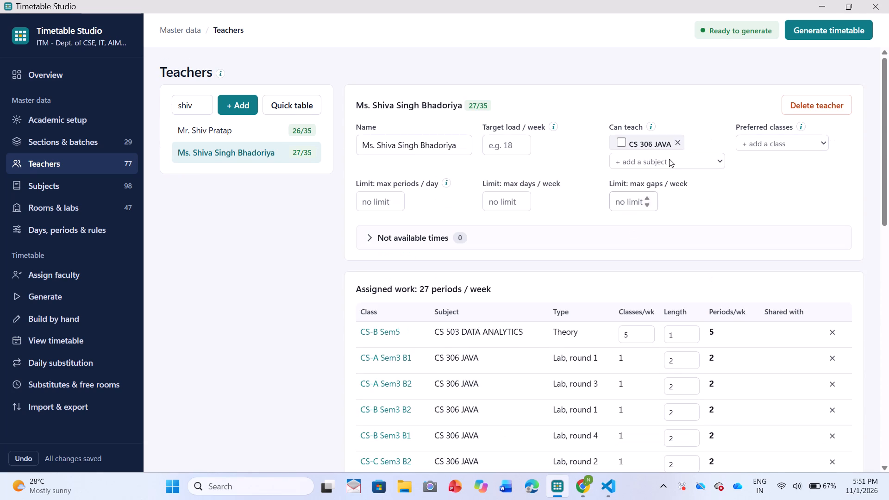
left_click(833, 325)
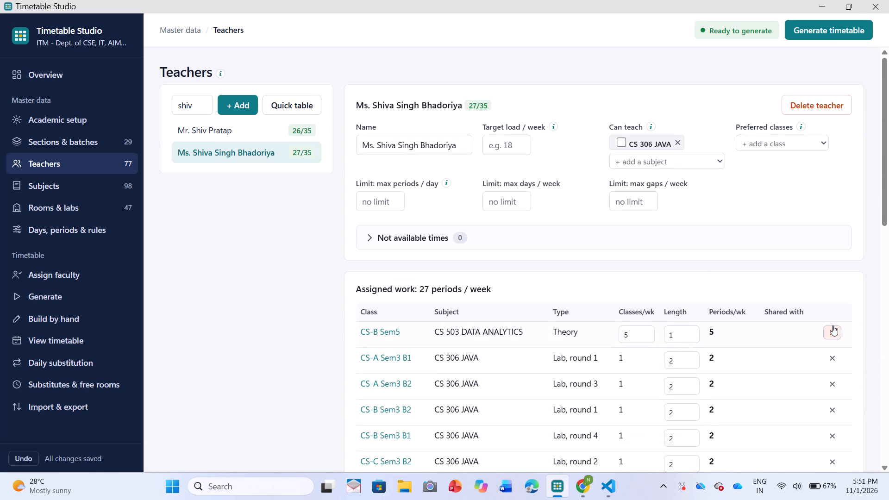
left_click(833, 325)
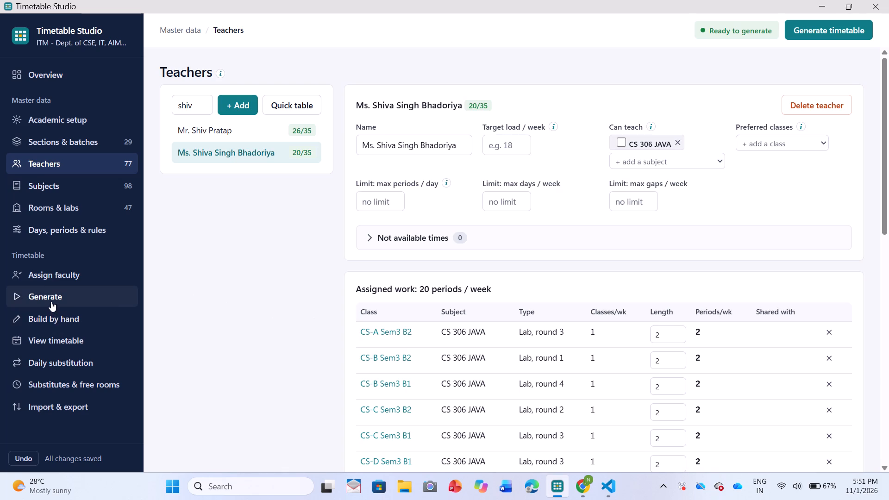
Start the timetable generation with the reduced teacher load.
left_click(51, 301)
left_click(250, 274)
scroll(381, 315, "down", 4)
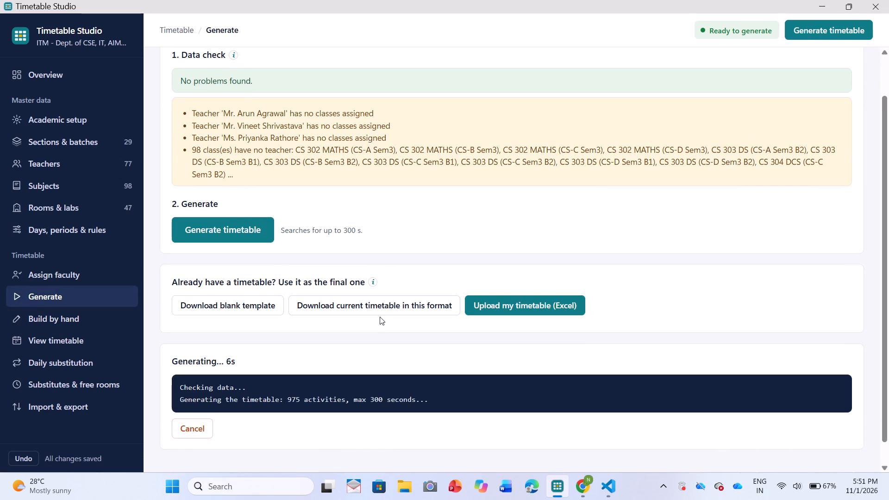
Clear the teacher filter and examine the weekly loads across the whole teacher list for heavily loaded teachers.
left_click(51, 166)
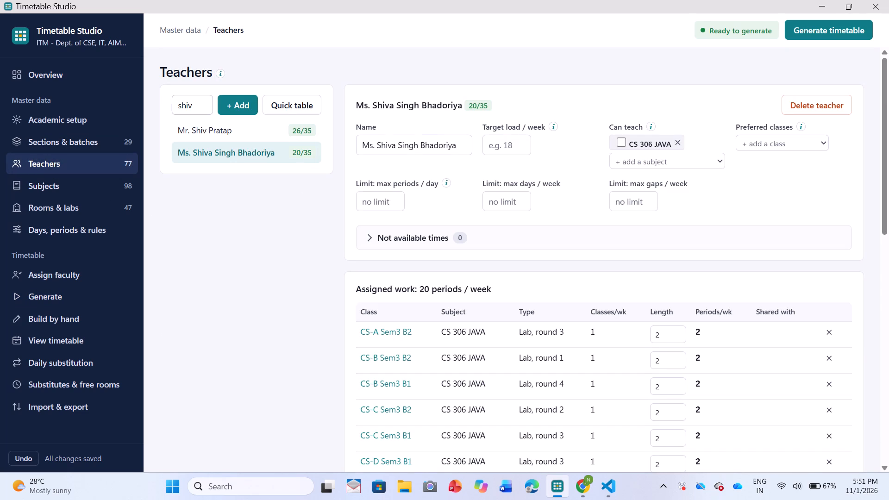
left_click(195, 102)
key("BackSpace")
key("BackSpace")
key("BackSpace")
key("BackSpace")
key("BackSpace")
key("BackSpace")
key("BackSpace")
key("BackSpace")
key("BackSpace")
key("BackSpace")
key("BackSpace")
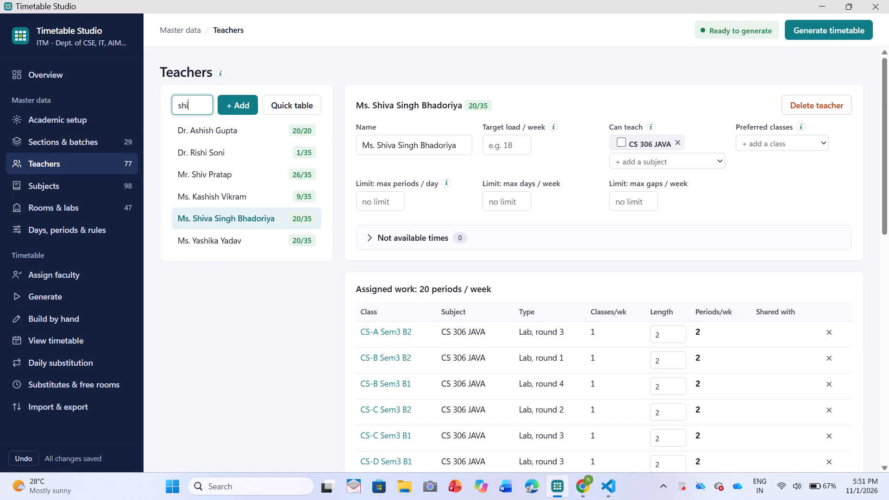
scroll(196, 125, "down", 5)
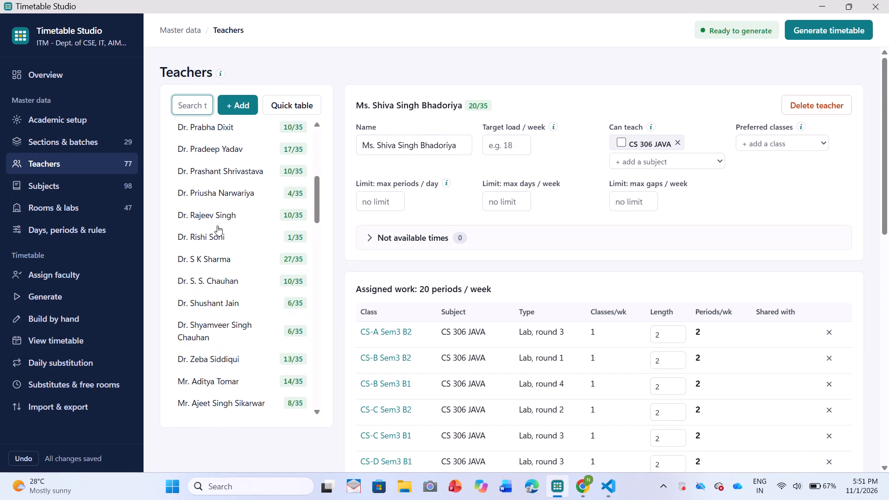
scroll(217, 225, "up", 12)
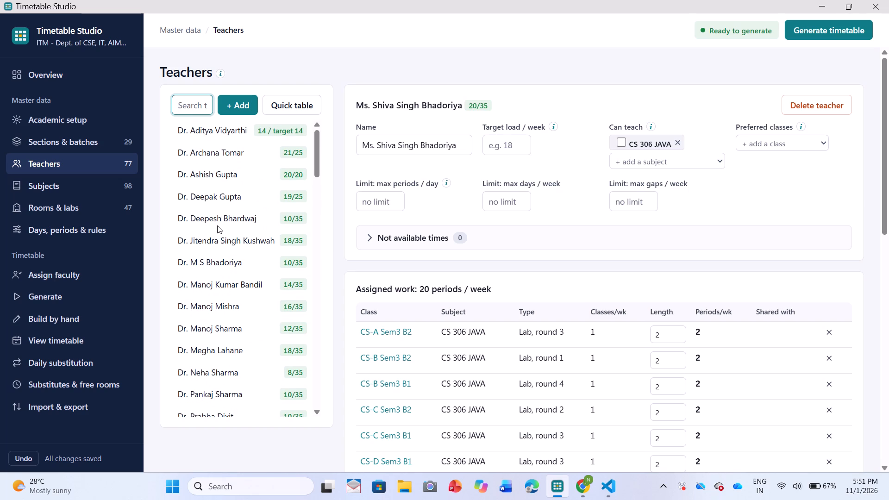
scroll(217, 225, "down", 2)
scroll(220, 275, "down", 2)
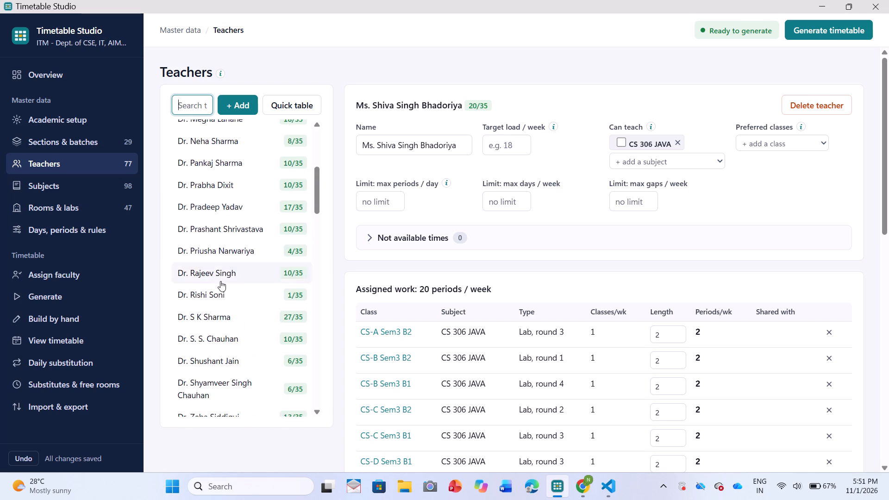
scroll(220, 281, "down", 5)
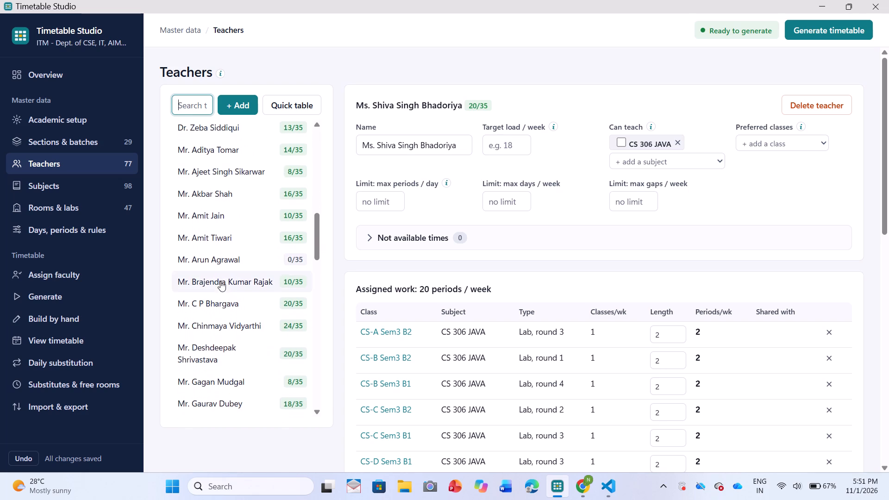
scroll(220, 281, "down", 4)
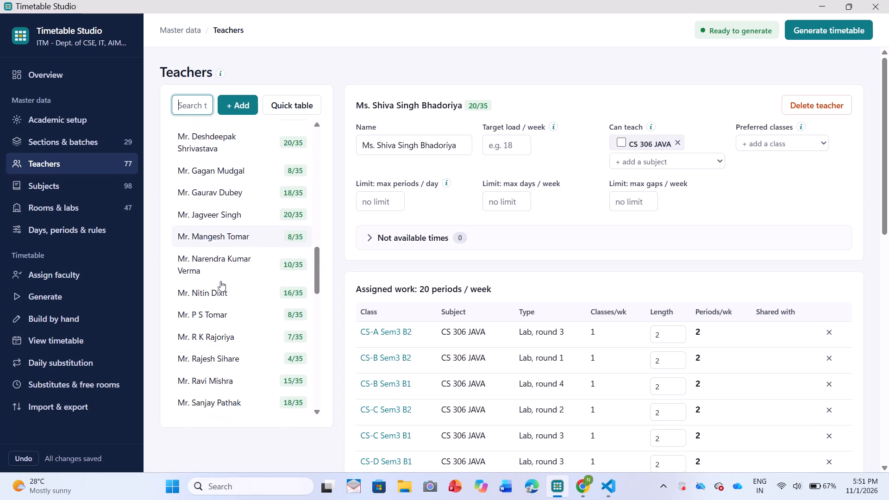
scroll(220, 281, "down", 4)
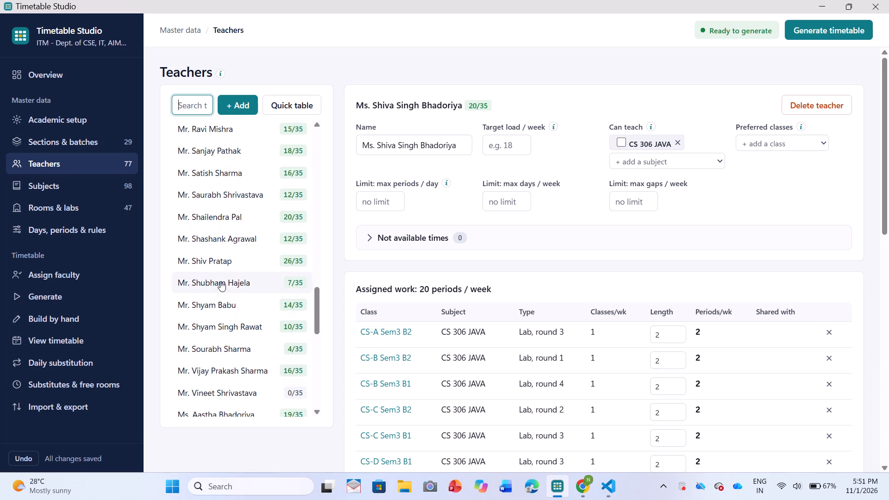
scroll(220, 281, "down", 4)
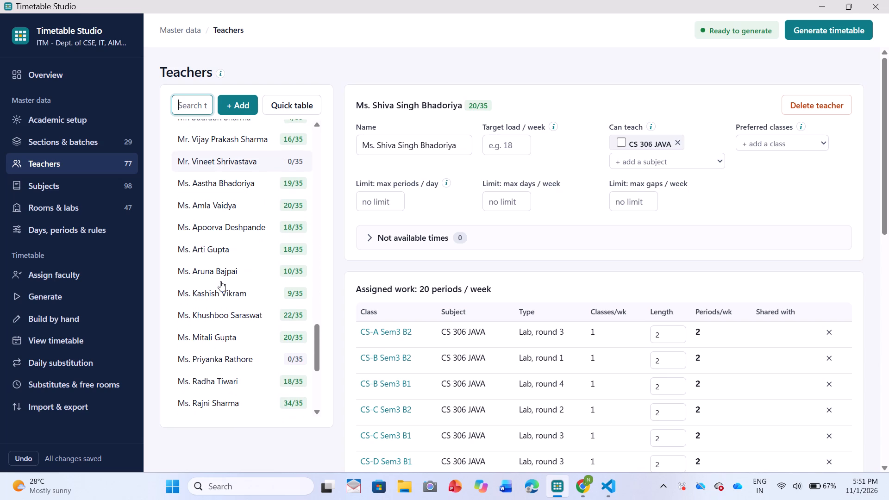
scroll(220, 281, "down", 2)
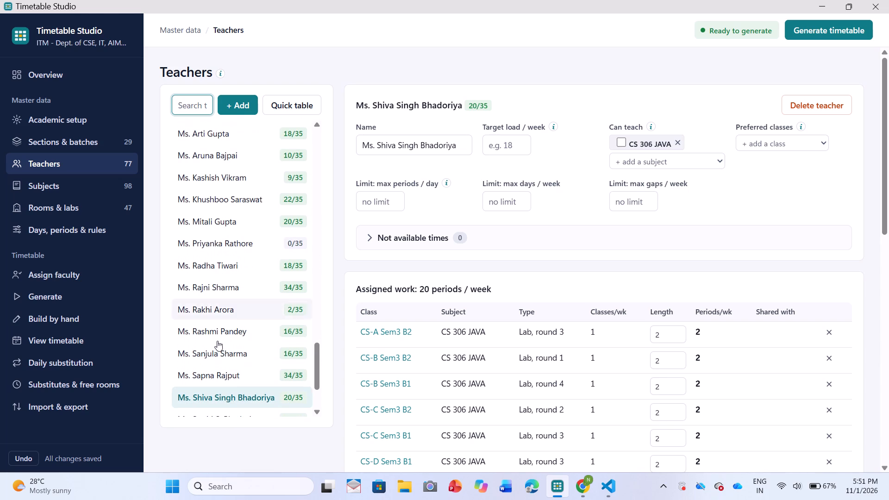
Remove the CS-B Sem3 CS 304 DCS theory class and its B1 and B2 labs from the 34/35 teacher of CS 304 DCS.
left_click(220, 374)
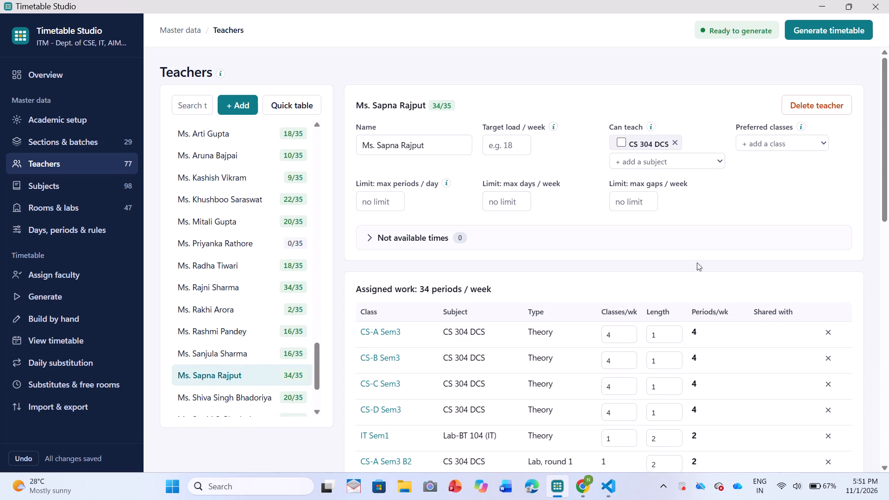
scroll(696, 277, "down", 5)
scroll(696, 281, "up", 2)
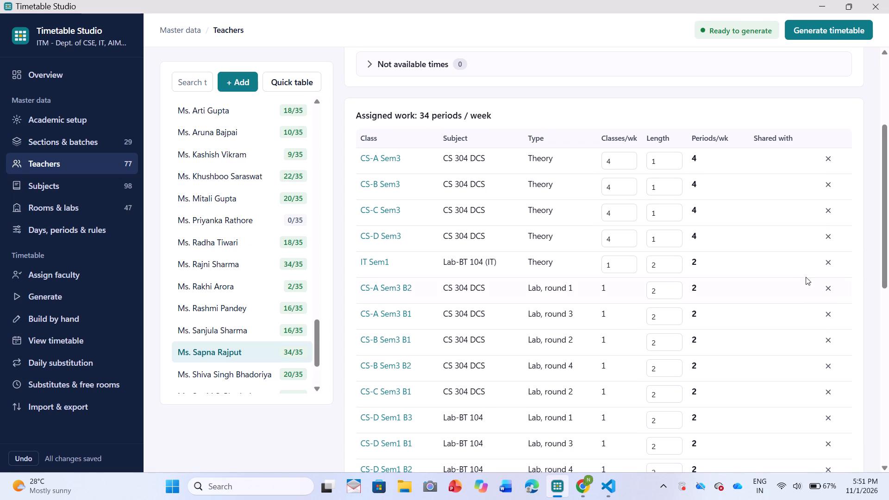
left_click(836, 183)
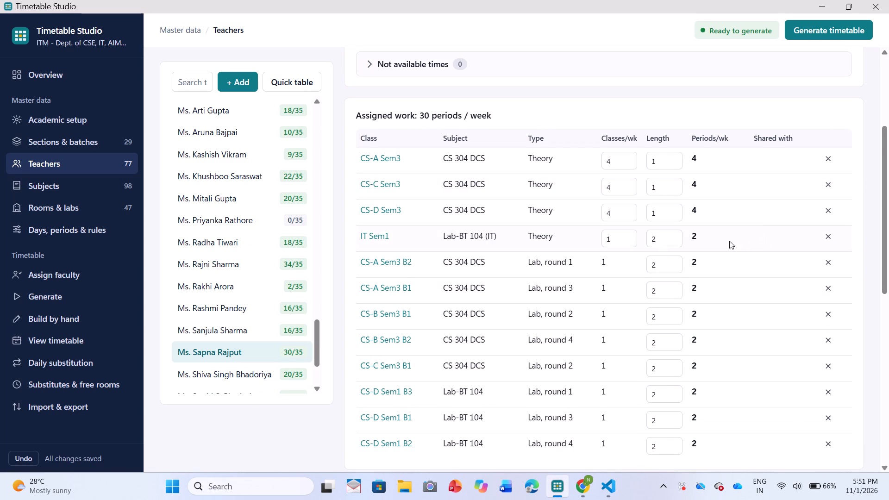
scroll(725, 240, "down", 1)
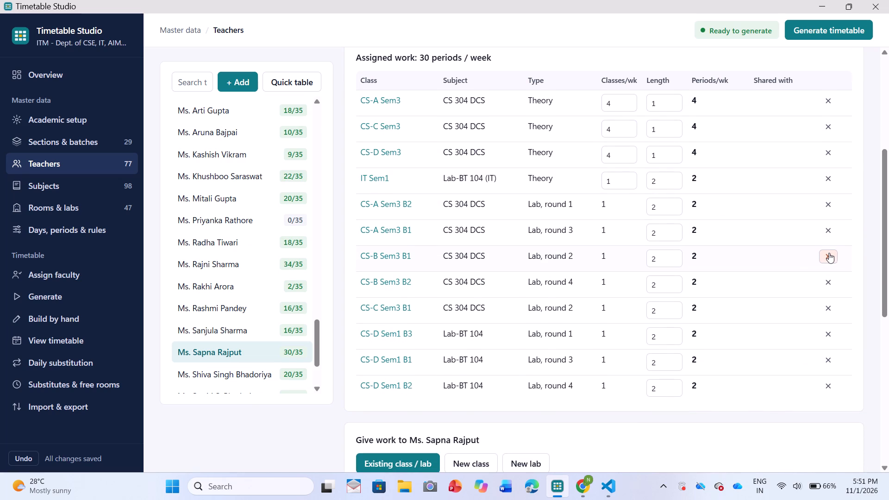
left_click(828, 253)
left_click(828, 253)
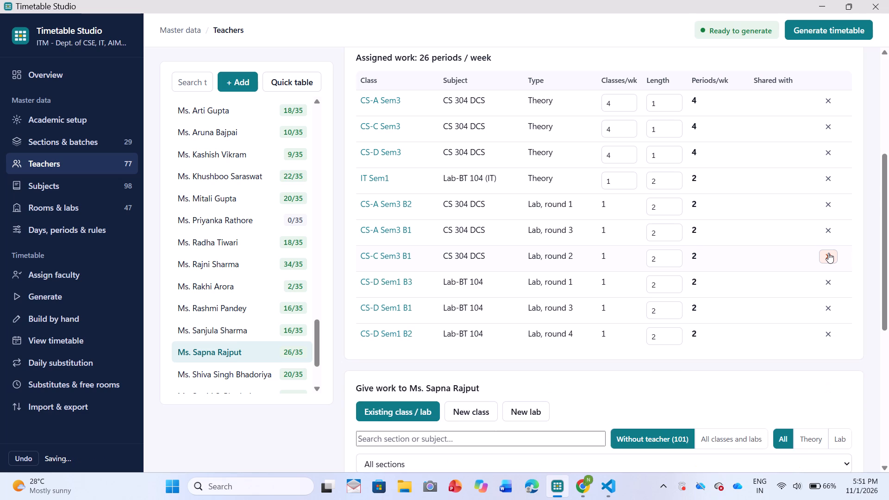
Review the classes without a teacher and the teachers' loads again, then filter the teacher list by "sapn".
scroll(365, 343, "down", 2)
scroll(265, 344, "down", 10)
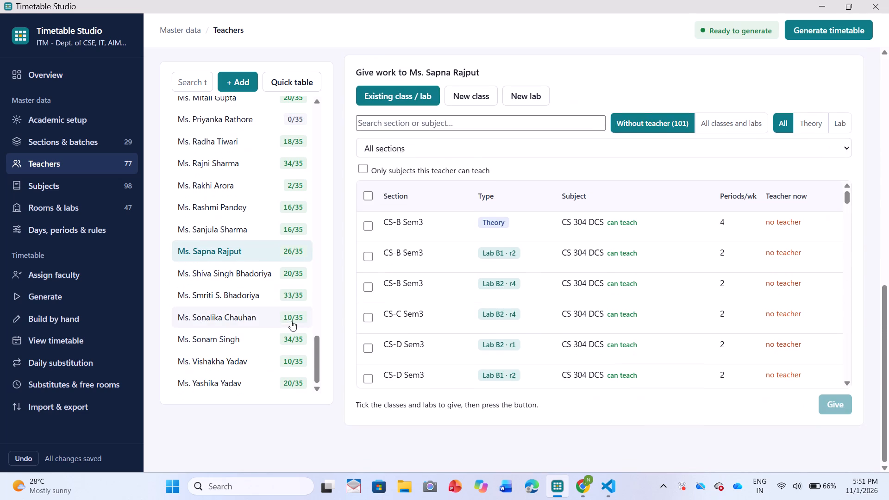
scroll(291, 317, "up", 7)
scroll(251, 269, "up", 18)
scroll(246, 257, "down", 1)
scroll(246, 257, "up", 6)
scroll(246, 257, "down", 11)
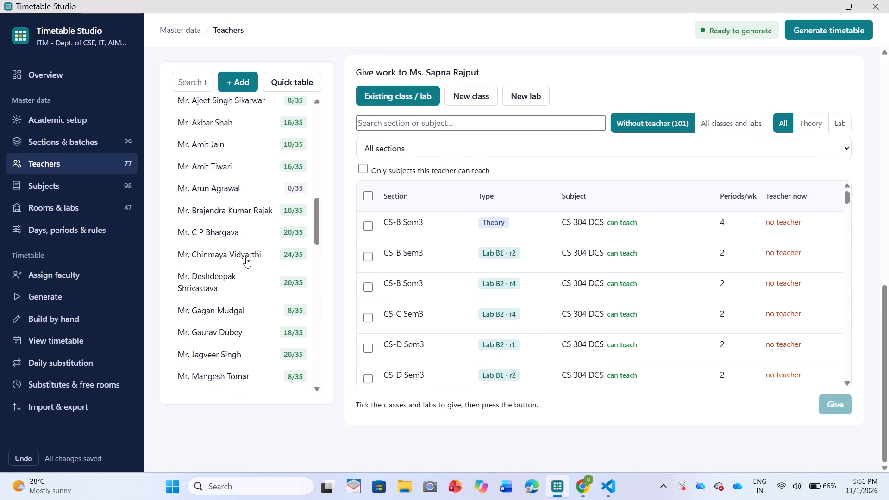
scroll(246, 257, "down", 8)
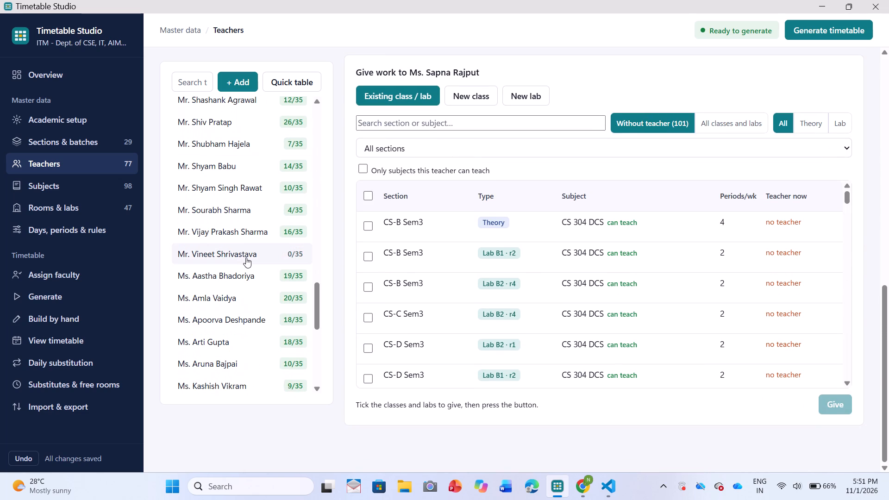
left_click(195, 77)
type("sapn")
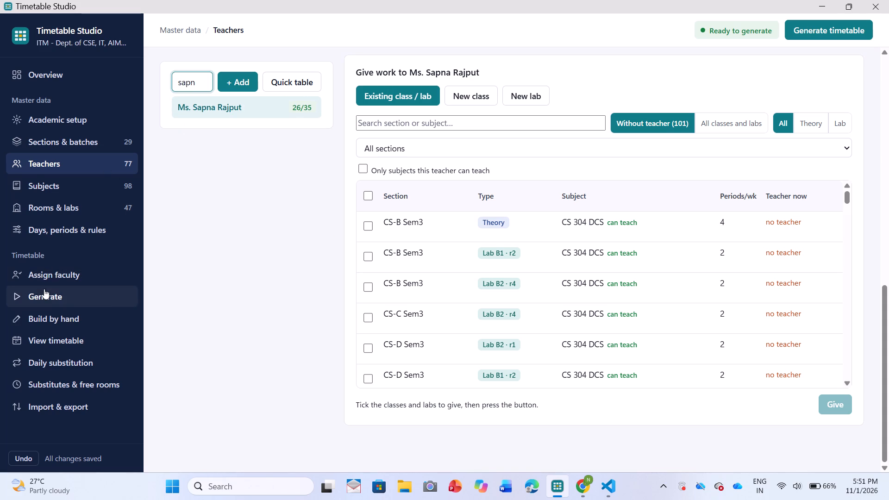
Cancel the running timetable generation and start a new one with the updated assignments.
left_click(44, 289)
left_click(239, 265)
scroll(267, 260, "down", 5)
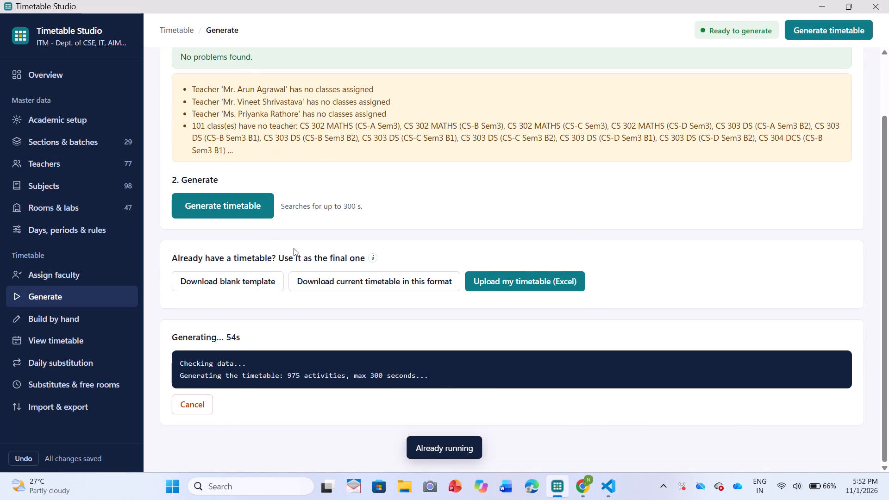
left_click(201, 399)
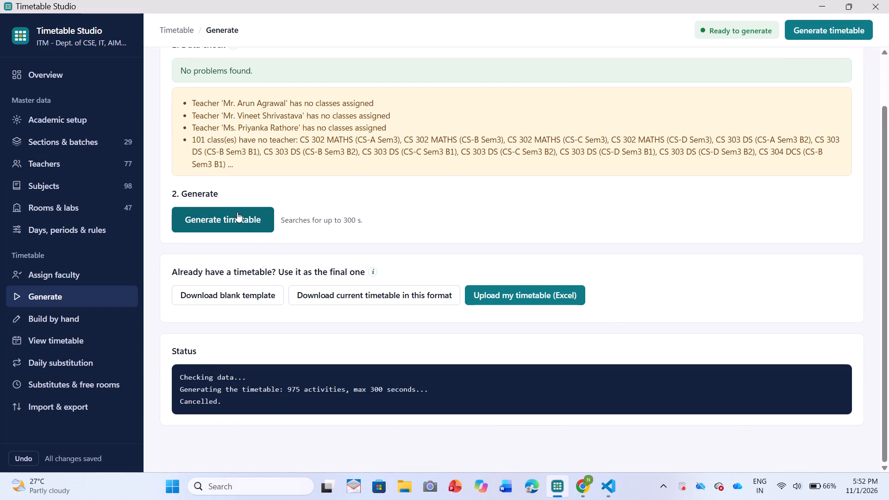
left_click(237, 212)
scroll(418, 328, "down", 2)
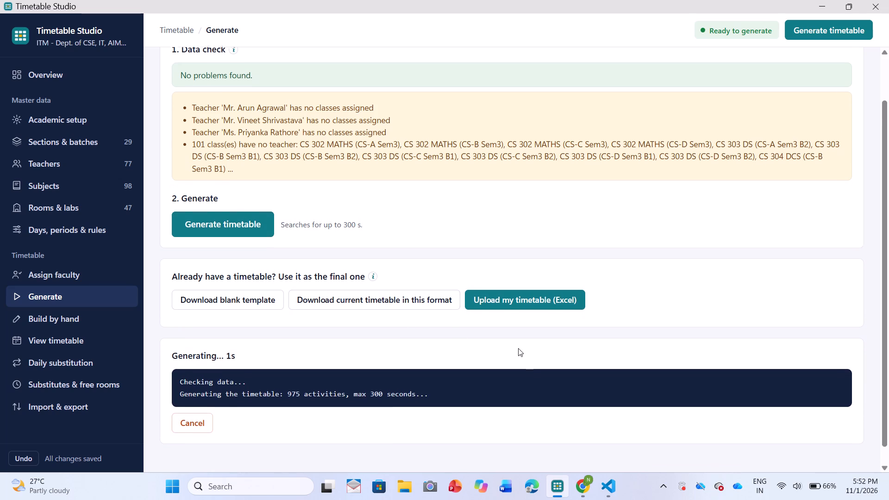
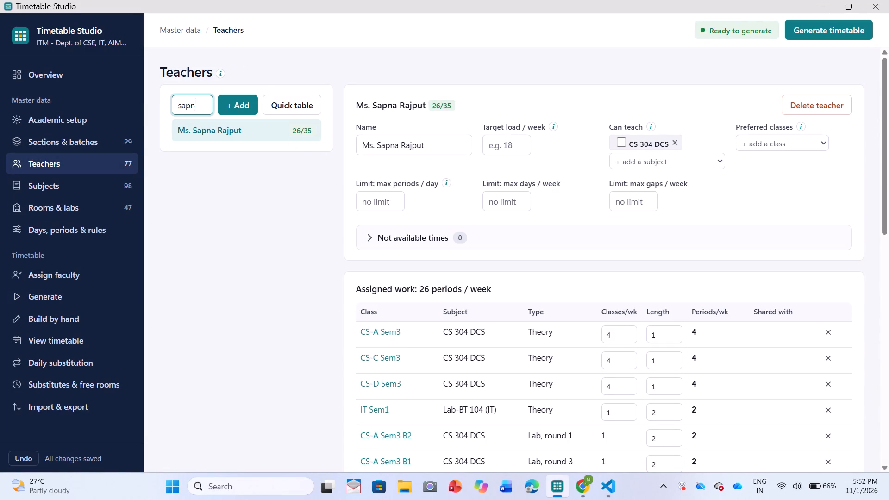
Clear the teacher search and review the weekly loads across the teacher list for overloaded teachers.
left_click_drag(193, 100, 94, 106)
key("BackSpace")
scroll(234, 236, "up", 5)
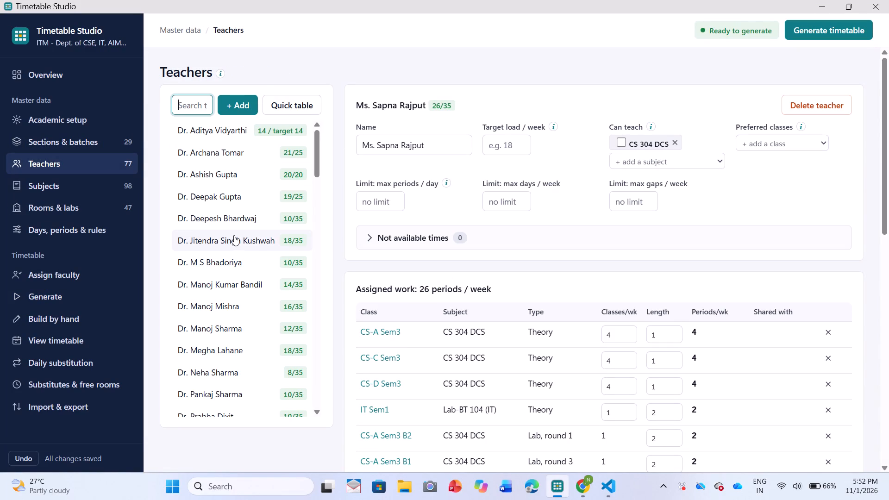
scroll(234, 235, "down", 3)
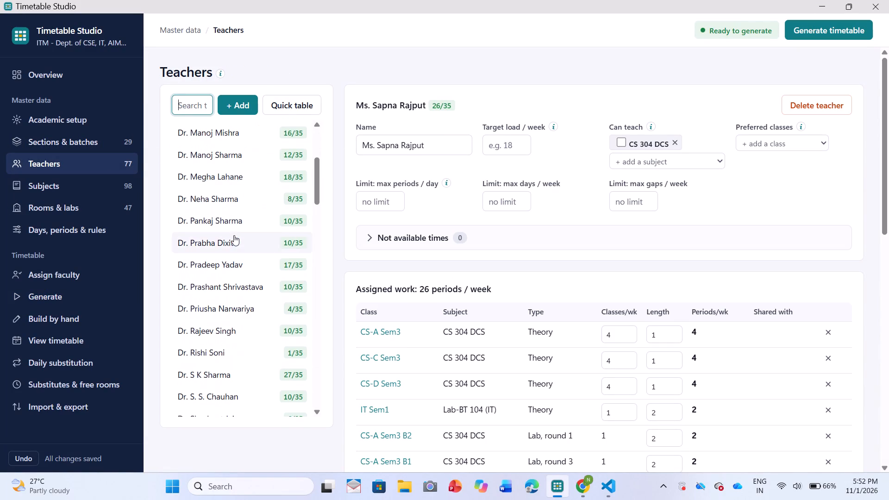
scroll(234, 235, "down", 4)
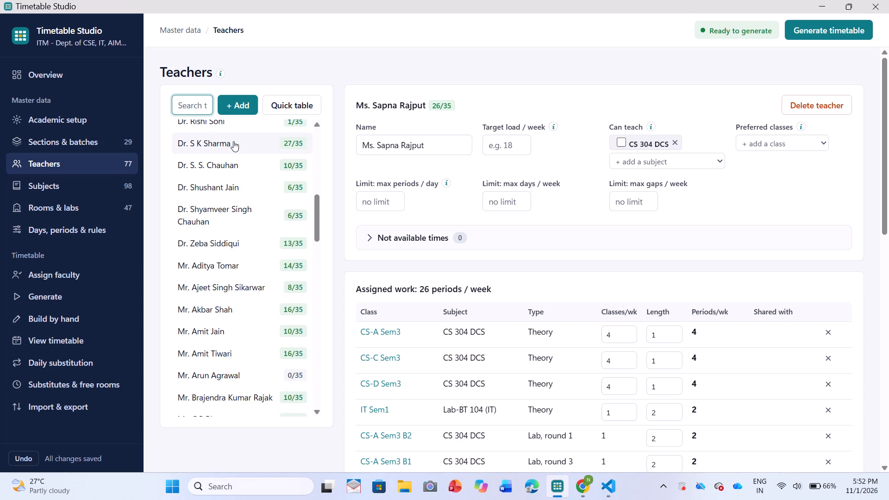
scroll(278, 357, "down", 2)
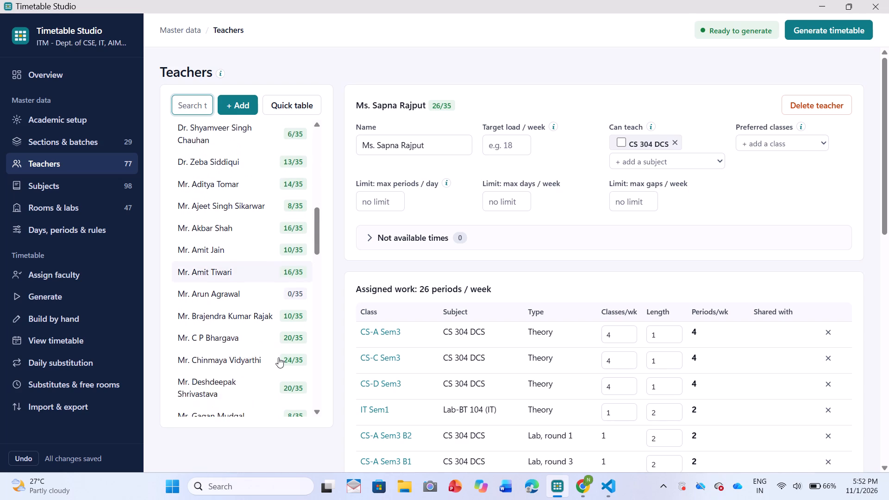
scroll(278, 357, "down", 2)
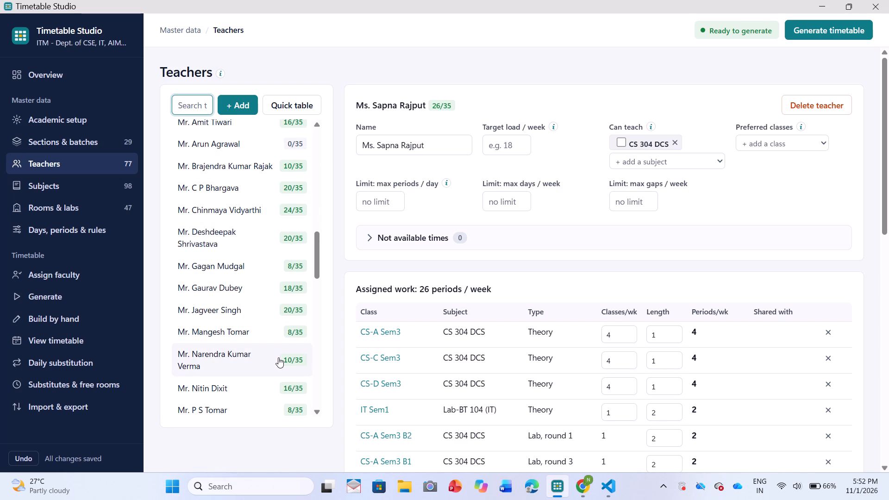
scroll(278, 357, "down", 1)
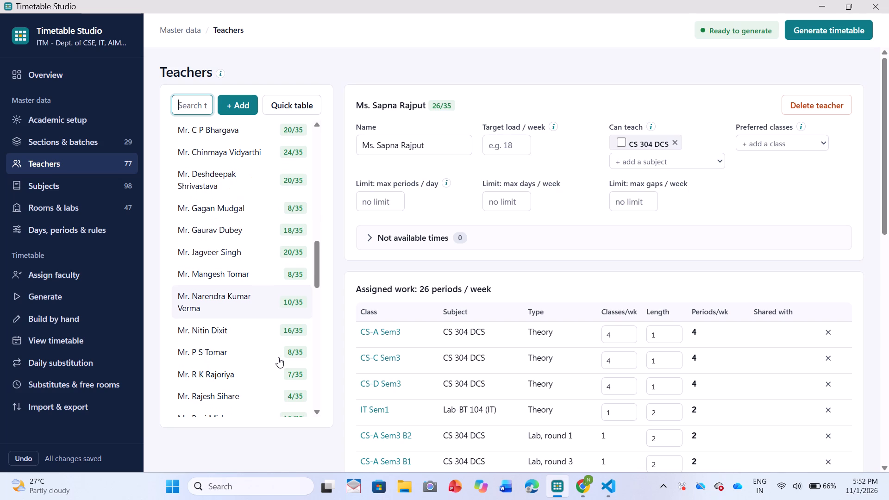
scroll(278, 357, "down", 4)
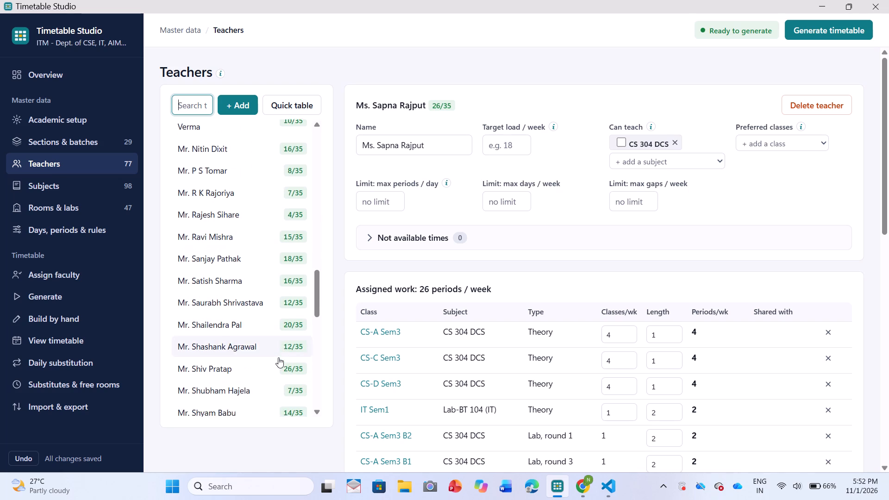
scroll(278, 357, "down", 3)
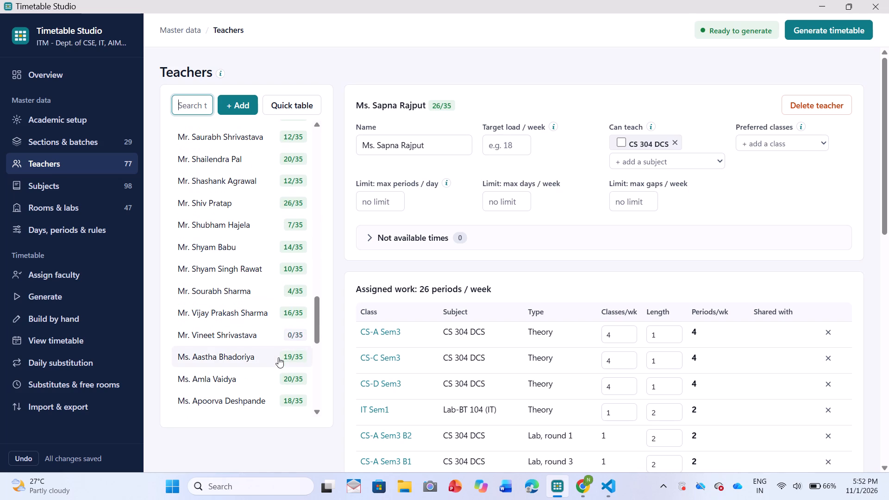
scroll(278, 357, "down", 3)
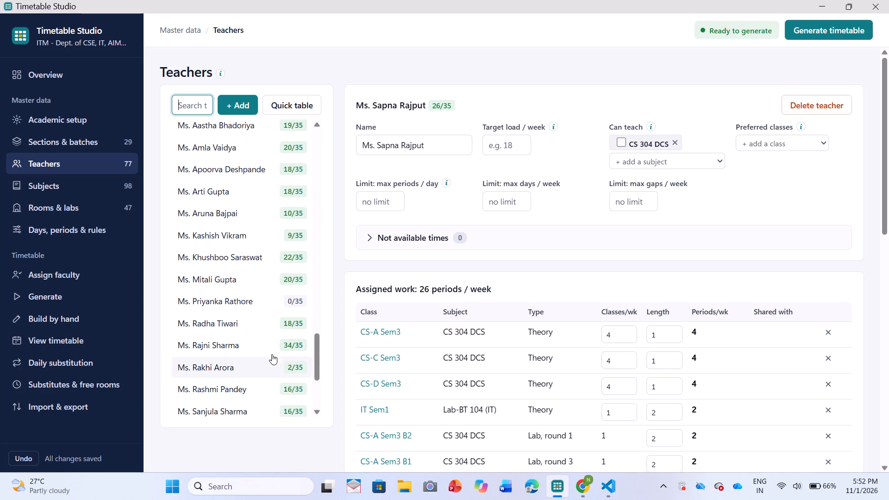
Remove the CS 305 OOPM theory and lab assignments for CS-B and CS-D Sem3 from the 34/35-load teacher who also takes AL 501 OS.
left_click(263, 349)
scroll(624, 329, "down", 2)
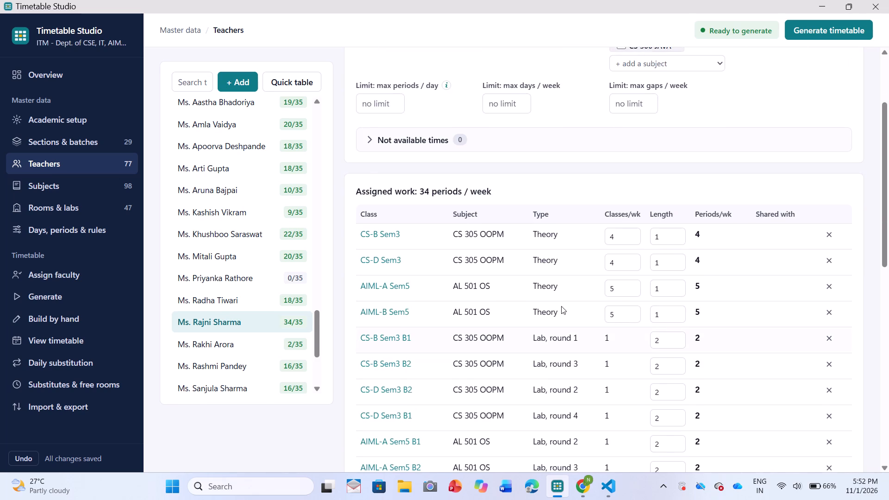
scroll(543, 305, "down", 2)
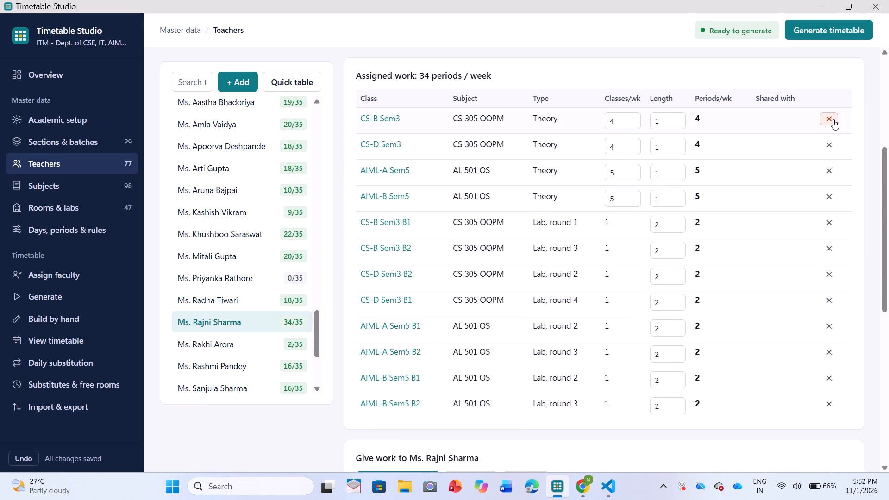
left_click(833, 119)
left_click(833, 119)
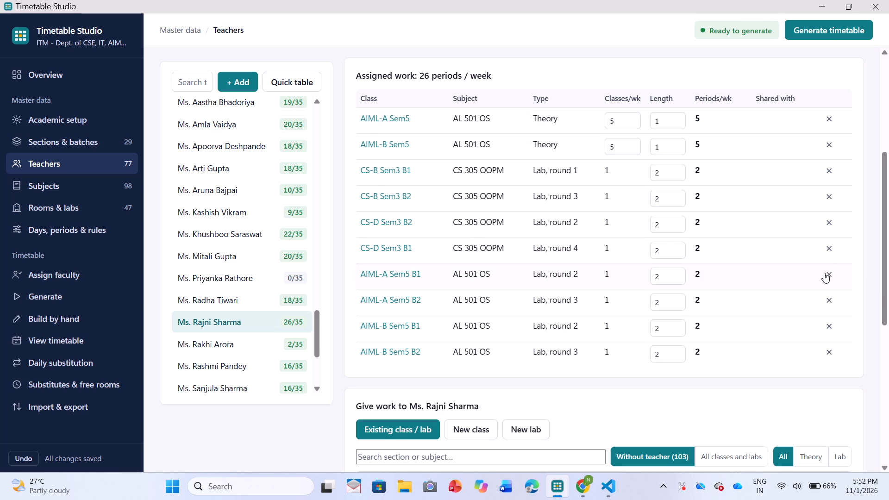
left_click(826, 171)
left_click(826, 171)
double_click(826, 171)
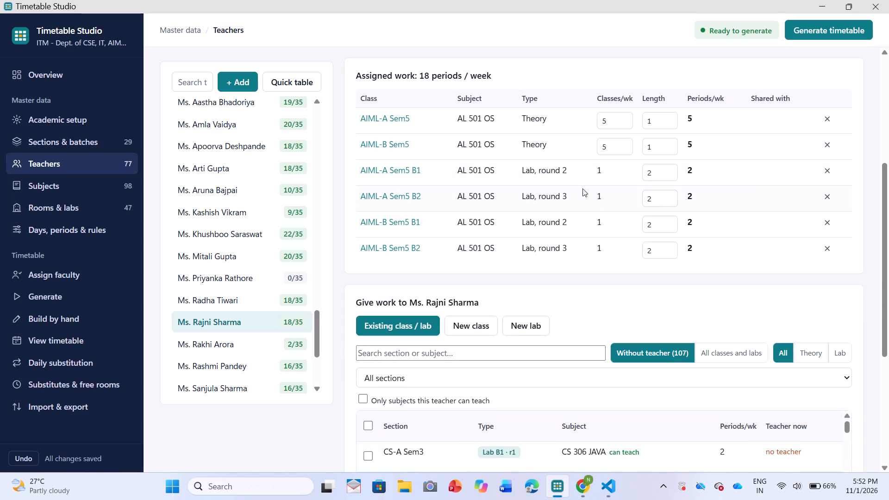
scroll(443, 279, "up", 6)
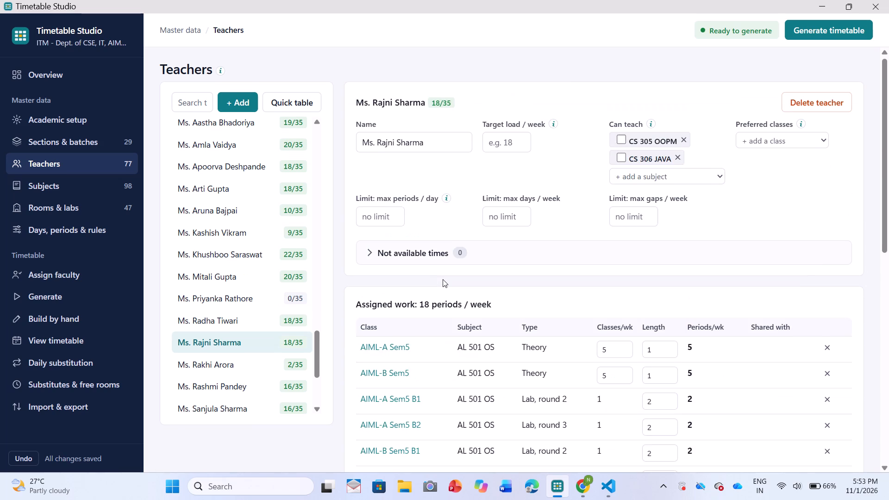
Remove the IT Sem3 IT 304 OOPM theory class and both batch labs from the teacher loaded 33/35.
scroll(212, 278, "down", 3)
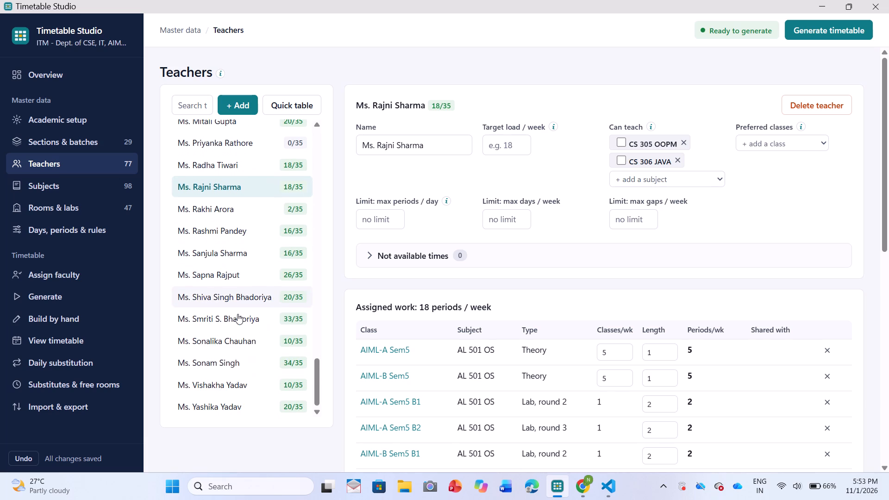
scroll(255, 303, "down", 1)
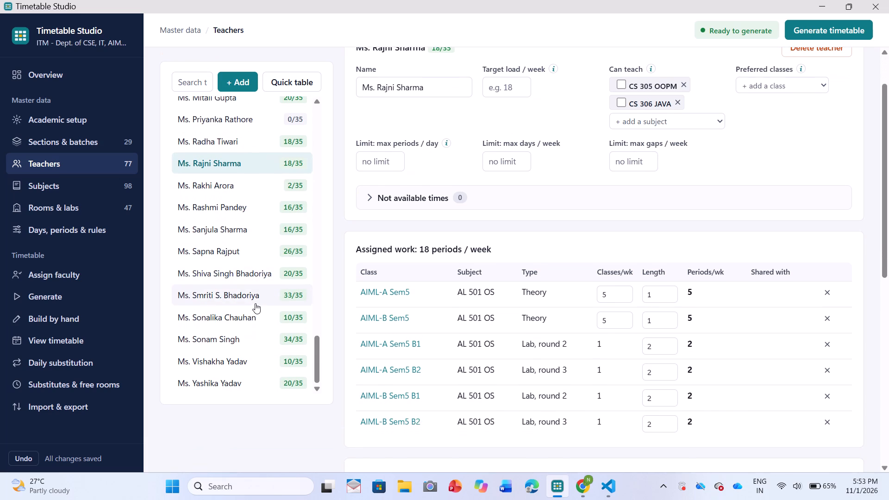
left_click(255, 303)
scroll(615, 272, "down", 2)
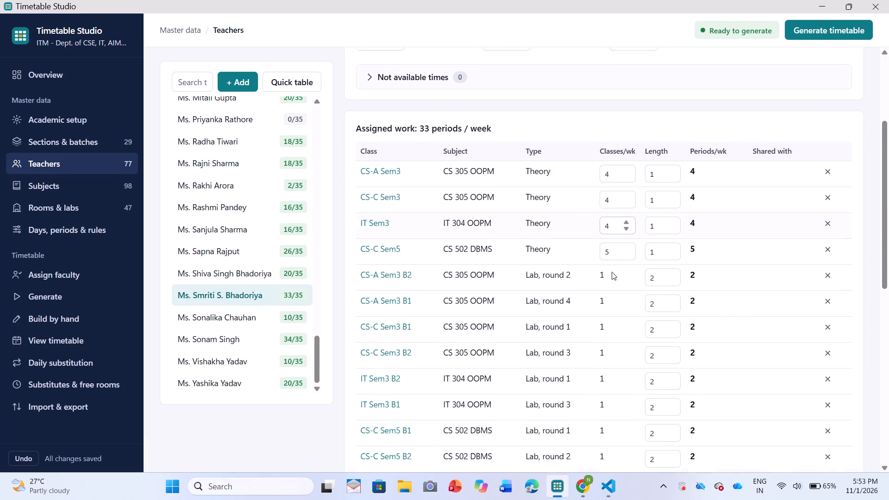
left_click(831, 210)
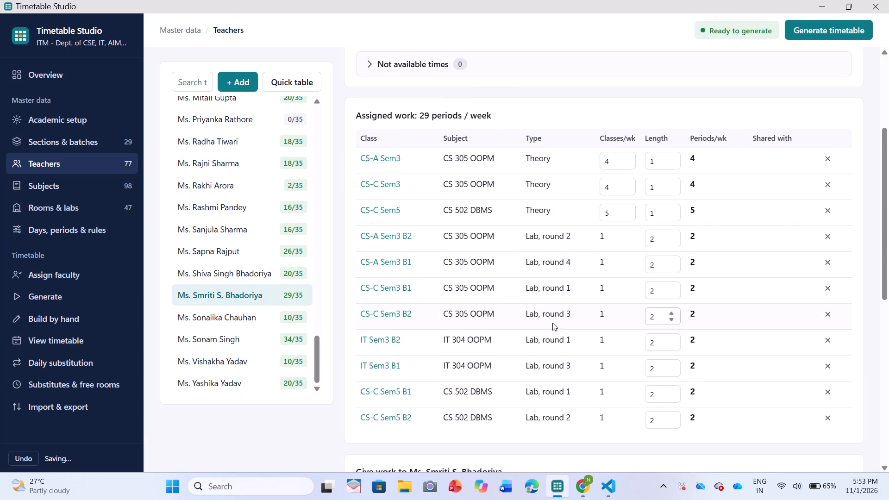
left_click(821, 336)
left_click(826, 340)
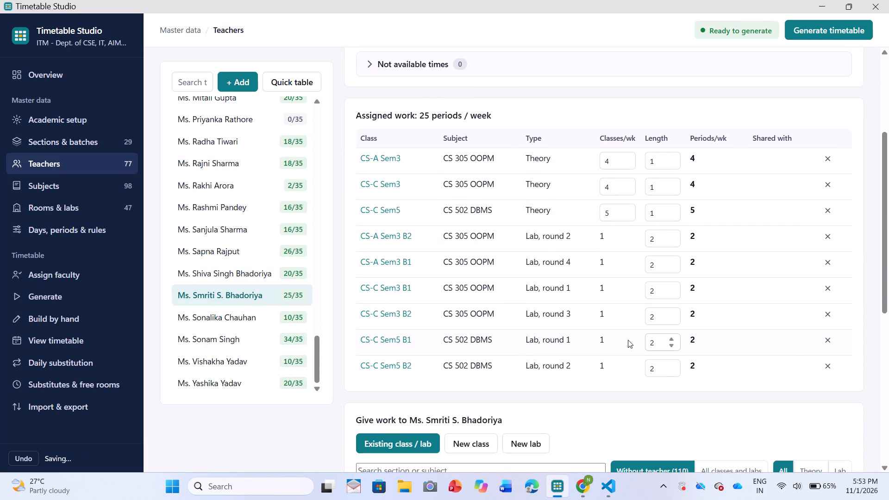
Remove the CS-C Sem5 CS 502 DBMS theory class and both batch labs from the same teacher.
scroll(545, 327, "down", 4)
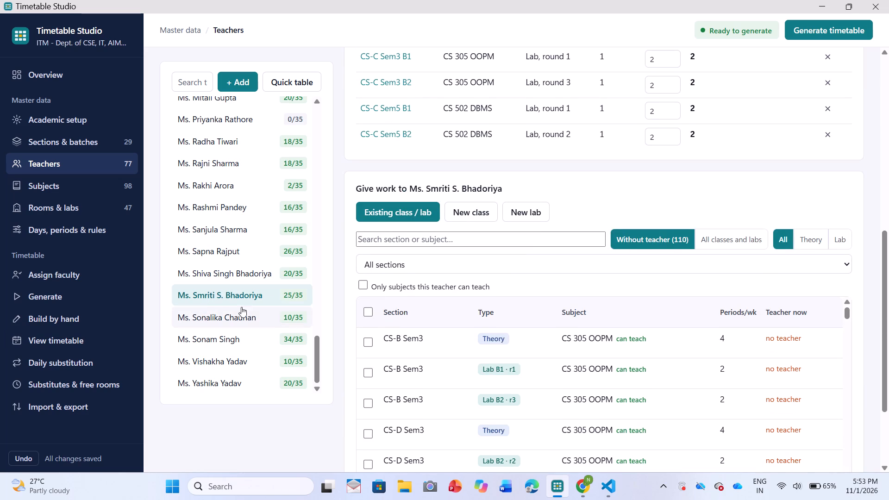
scroll(668, 235, "up", 2)
scroll(831, 255, "up", 1)
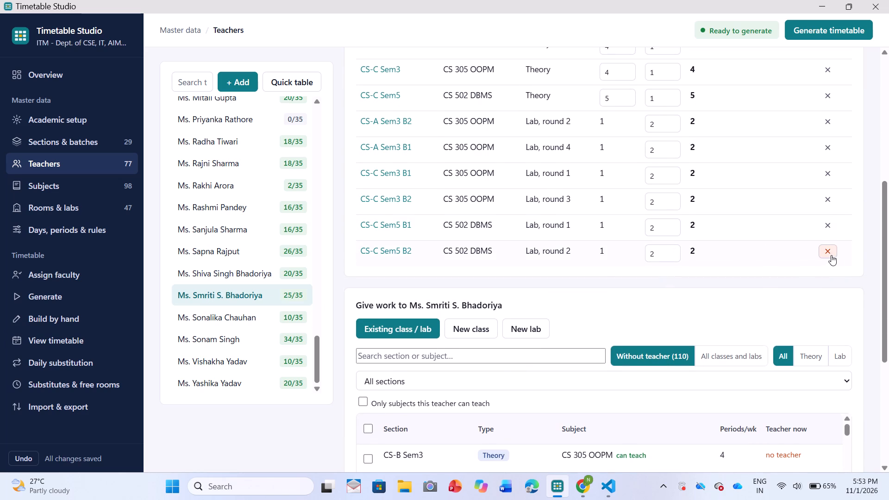
scroll(831, 255, "up", 2)
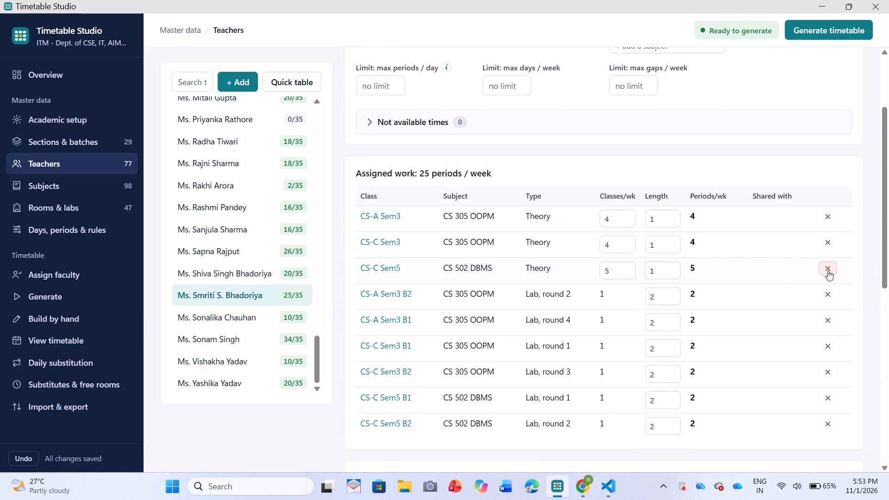
left_click(828, 270)
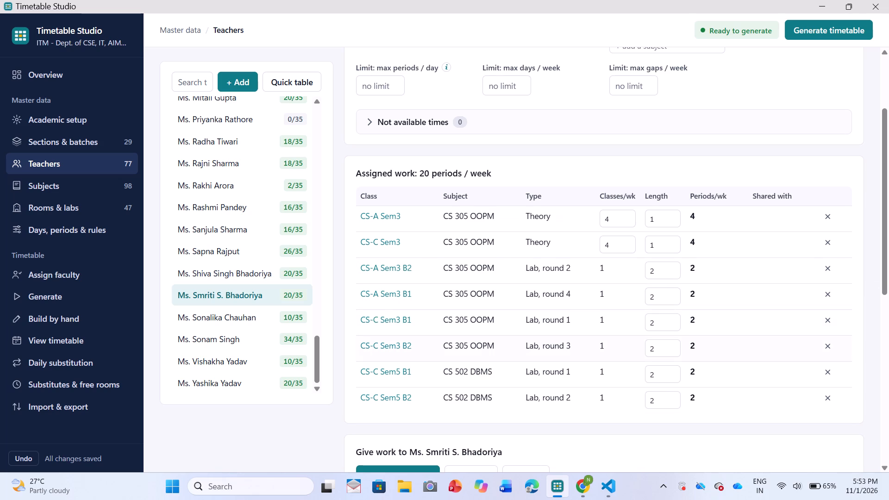
double_click(824, 372)
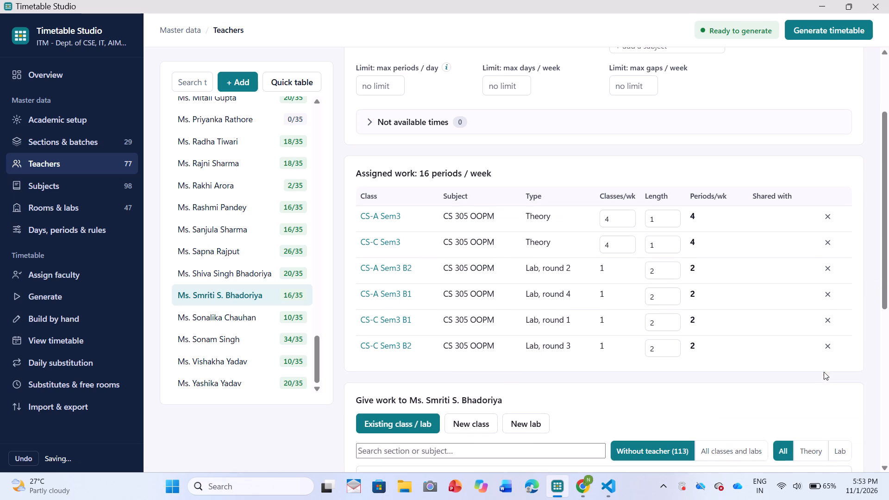
Check the assigned work of the next three teachers in the list.
left_click(269, 322)
left_click(257, 347)
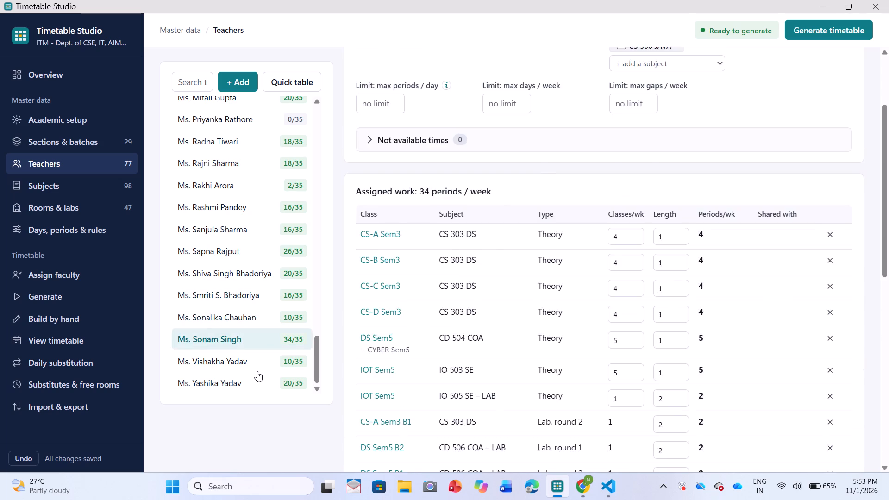
left_click(257, 371)
Cancel the running timetable generation and start it again with the reduced assignments.
left_click(64, 280)
left_click(56, 291)
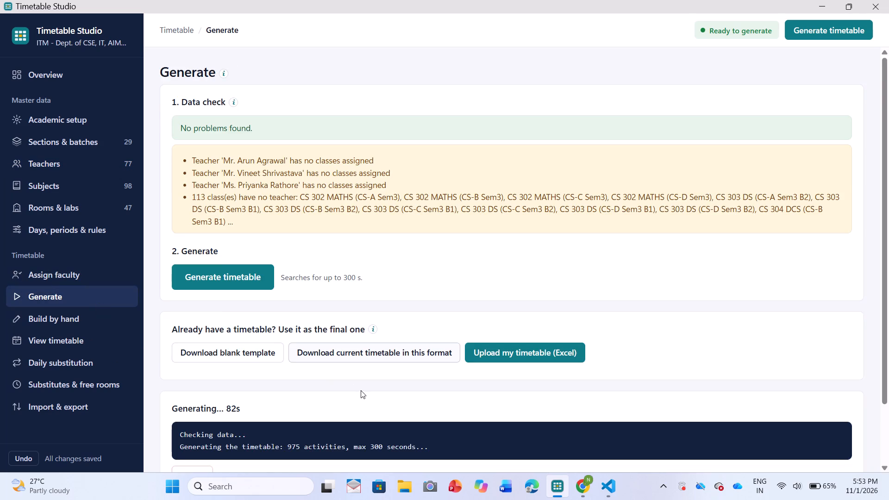
scroll(339, 395, "down", 6)
left_click(198, 401)
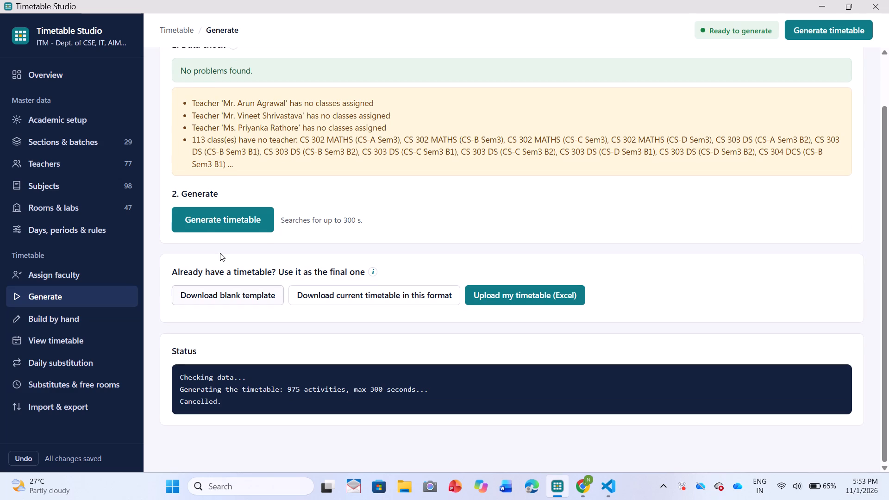
left_click(214, 225)
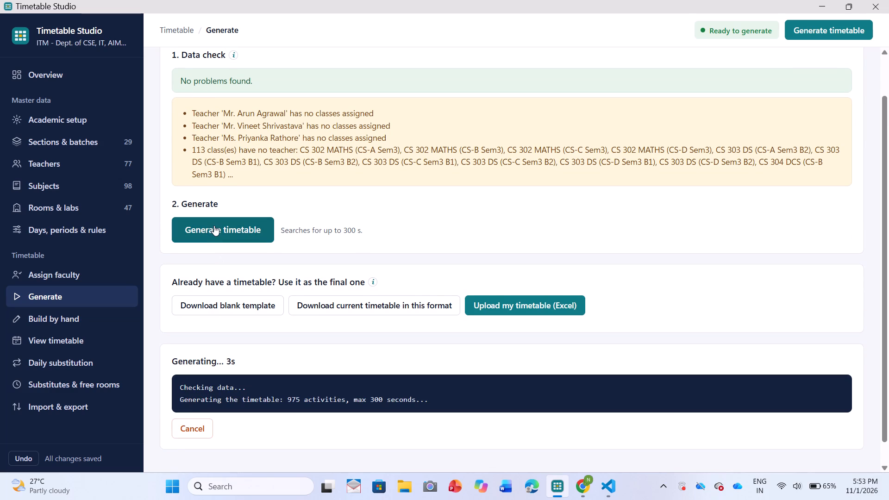
Remove the CS 303 DS theory classes for CS-A Sem3 and CS-B Sem3 from the teacher loaded 34/35.
left_click(75, 163)
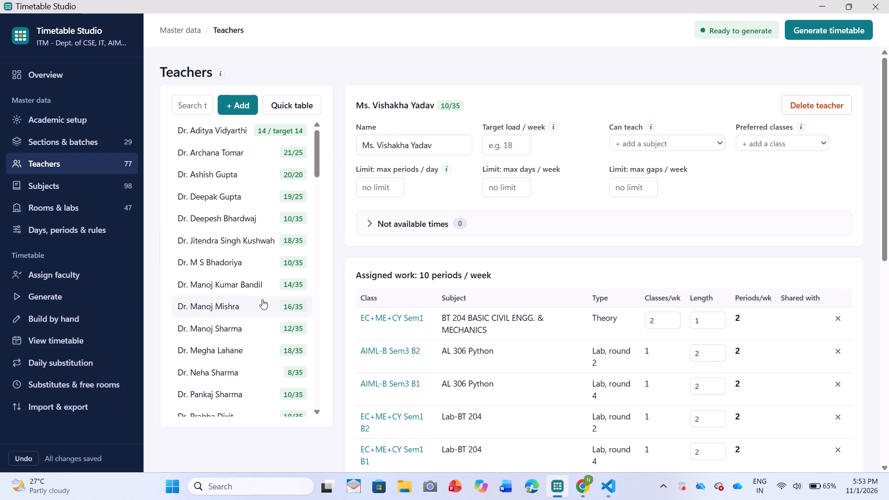
scroll(256, 269, "down", 3)
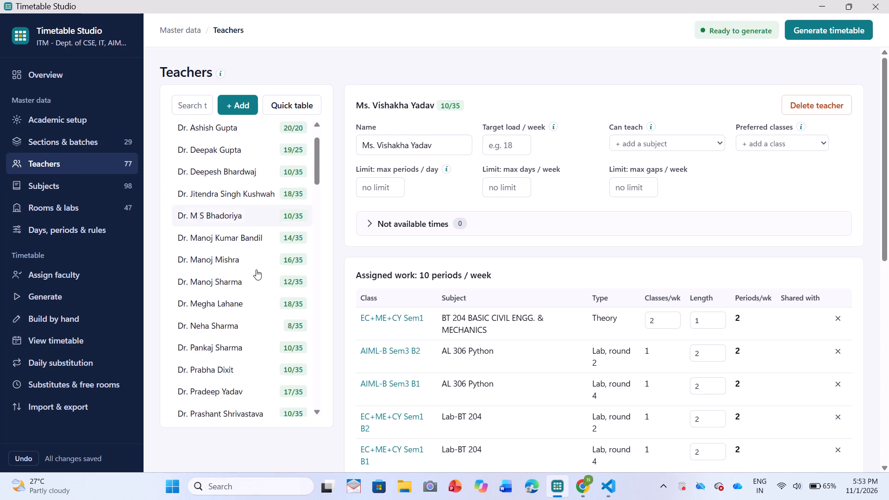
scroll(256, 269, "down", 18)
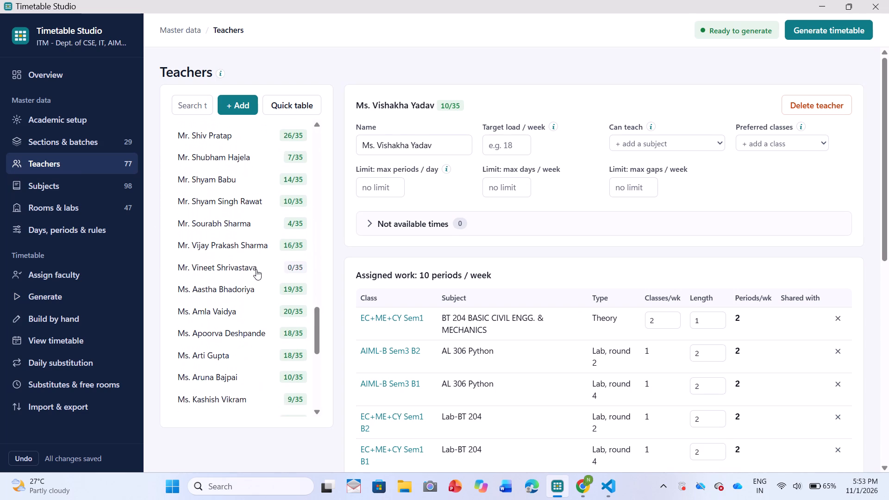
scroll(256, 269, "down", 5)
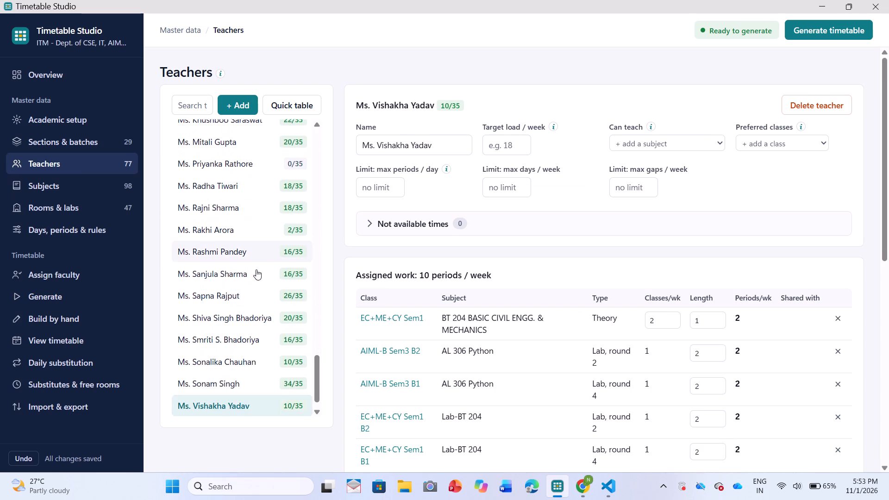
scroll(256, 269, "down", 1)
left_click(238, 362)
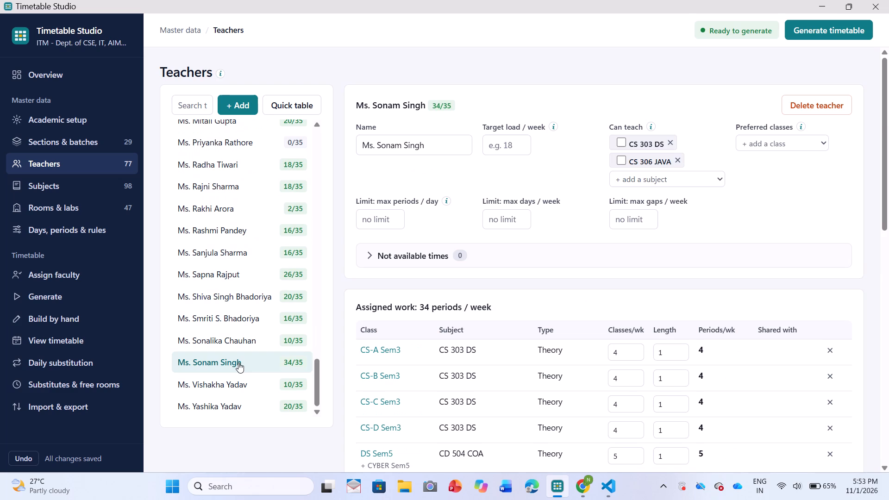
scroll(628, 310, "down", 3)
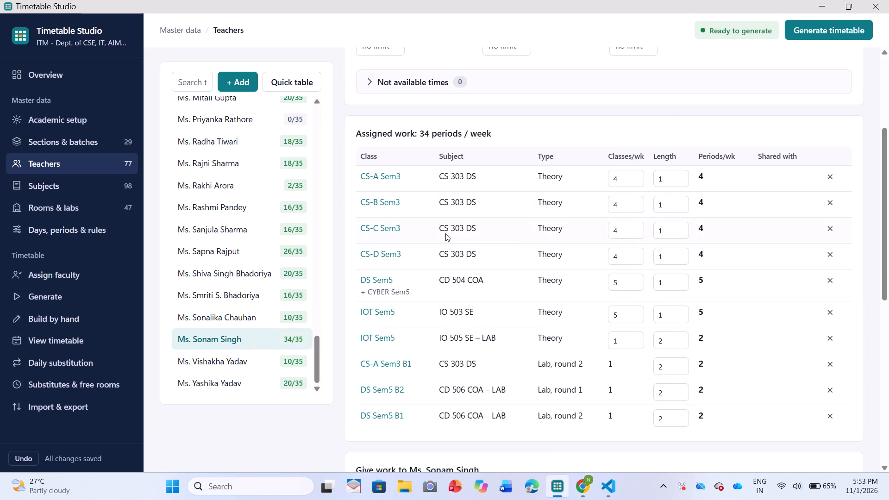
left_click(835, 176)
left_click(835, 176)
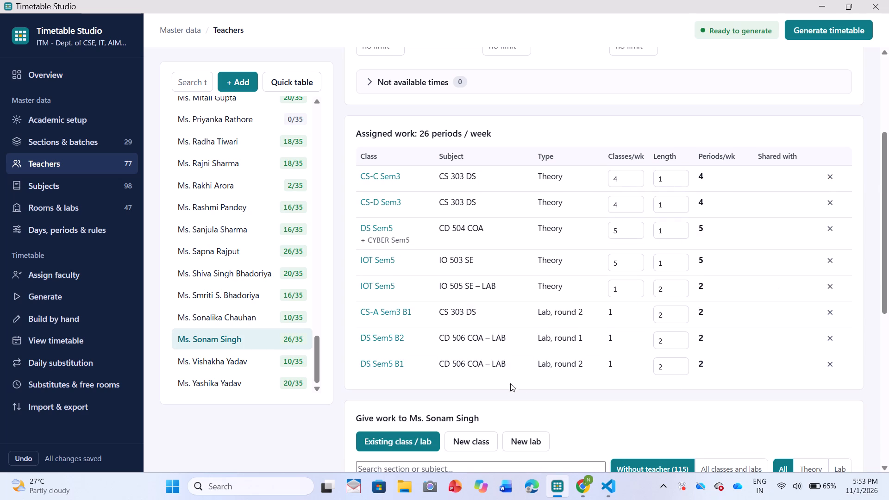
Review the open teacher's remaining assigned work and check the last two teachers in the list.
scroll(470, 306, "down", 5)
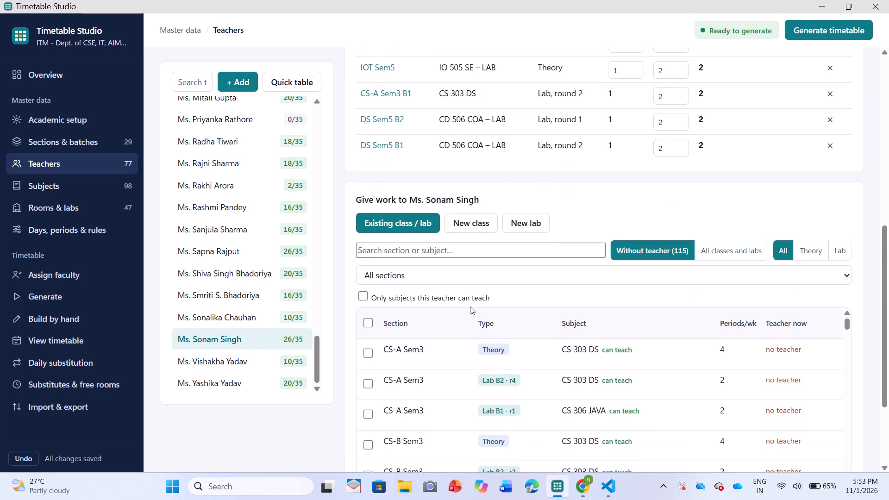
scroll(470, 306, "up", 4)
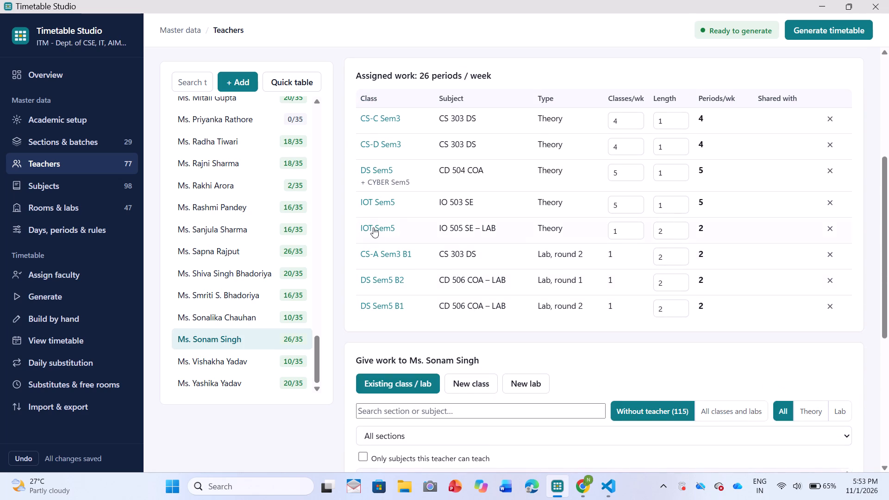
scroll(371, 209, "up", 2)
left_click(266, 354)
left_click(266, 383)
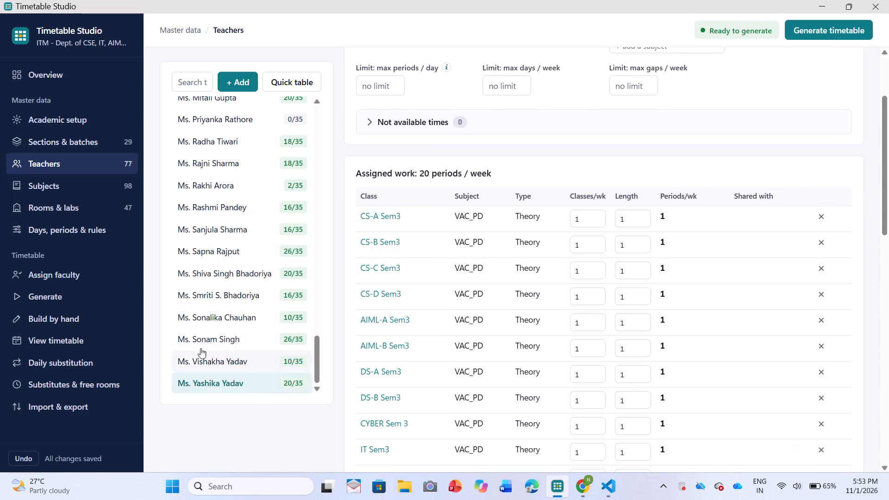
Cancel the timetable generation that is still running.
left_click(103, 304)
scroll(245, 431, "down", 5)
left_click(204, 404)
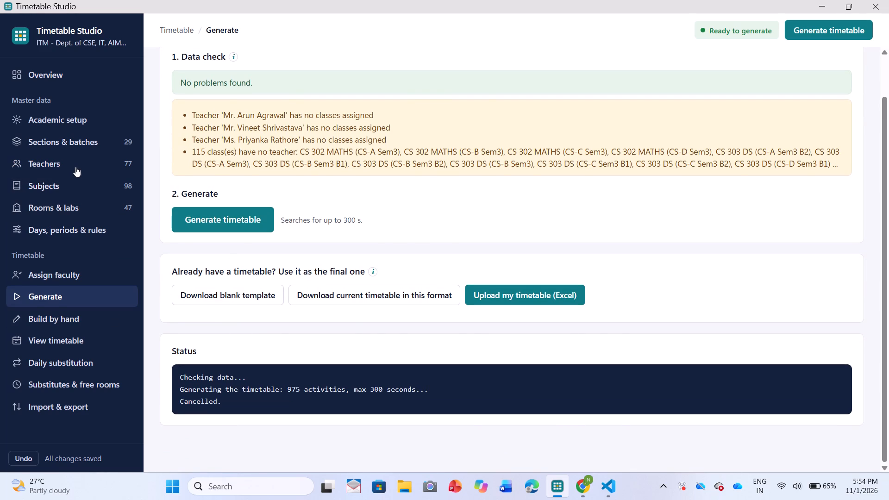
Examine the weekly loads of all teachers through to the end of the list for any remaining overload.
left_click(75, 167)
scroll(305, 346, "down", 6)
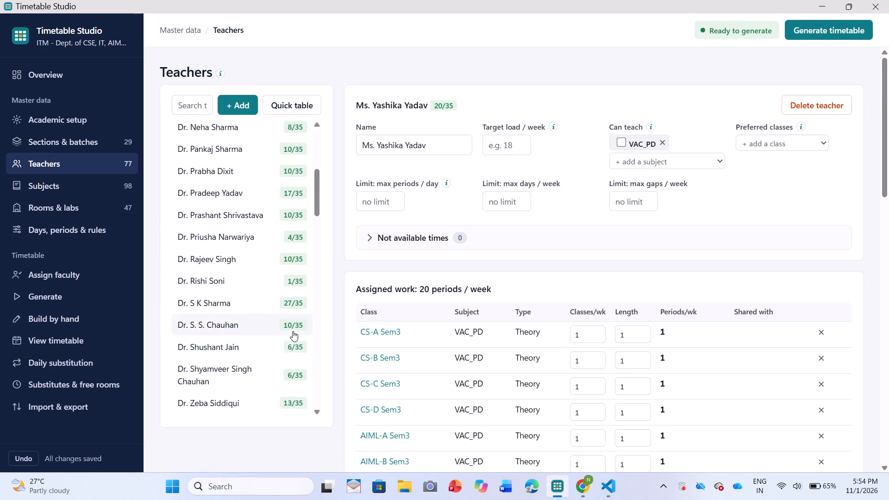
scroll(293, 331, "down", 4)
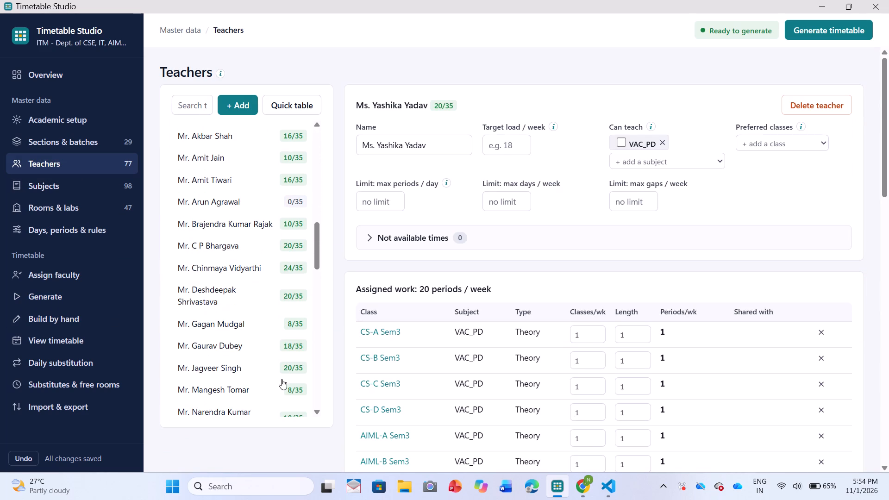
scroll(281, 384, "down", 2)
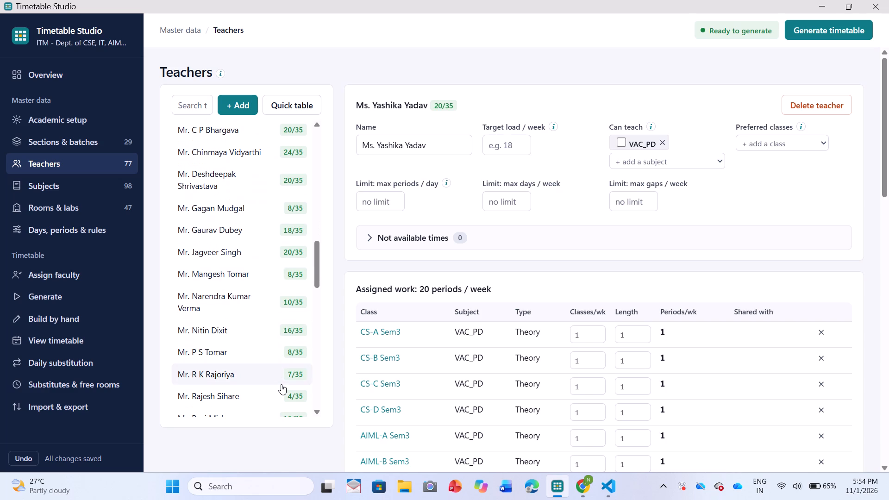
scroll(281, 384, "down", 5)
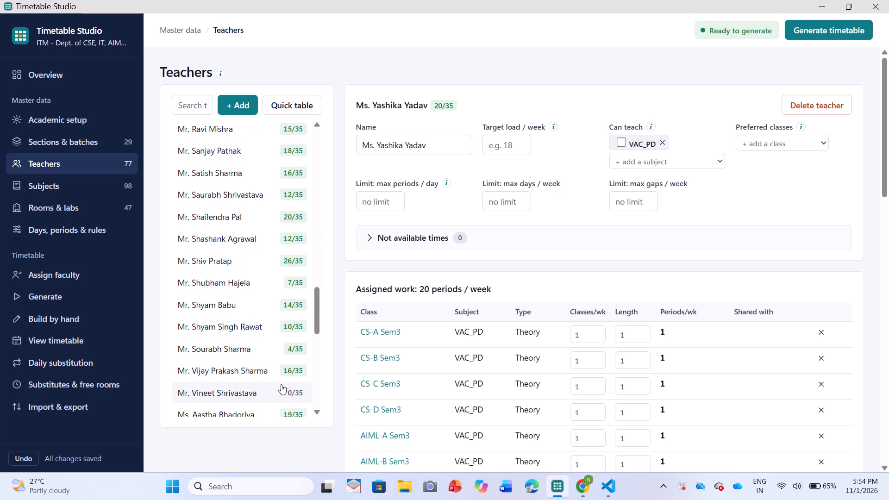
scroll(281, 384, "down", 3)
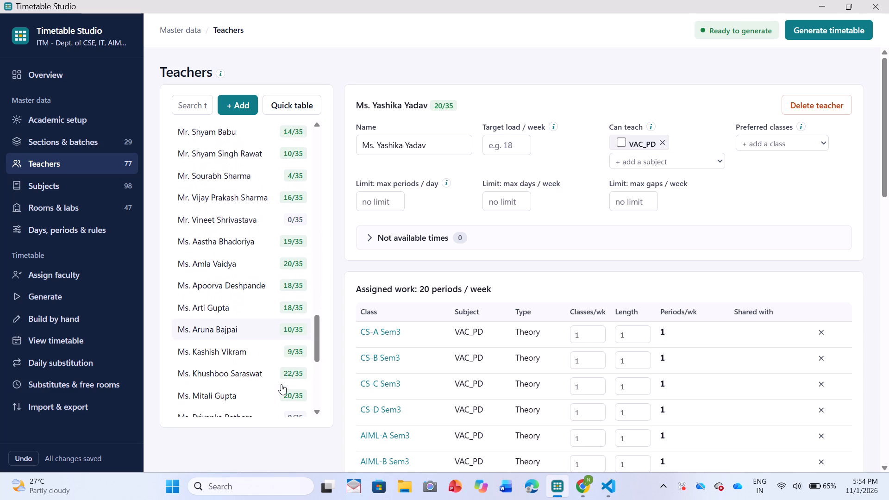
scroll(281, 384, "down", 11)
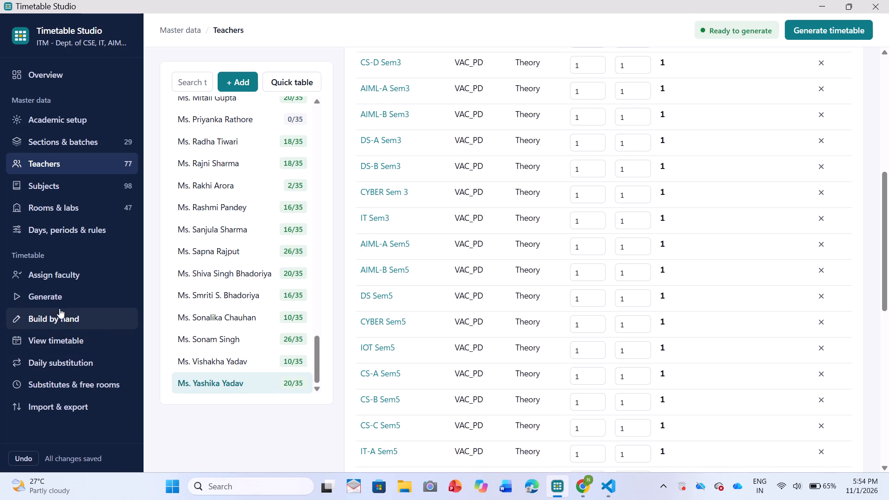
Generate the timetable again with the reduced assignments and review the generation status and check results.
left_click(78, 296)
left_click(225, 270)
scroll(423, 337, "down", 4)
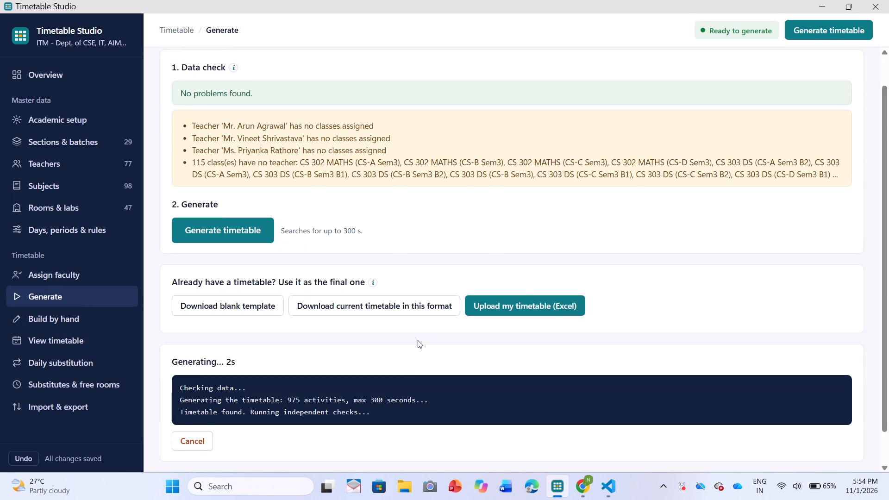
scroll(418, 340, "down", 6)
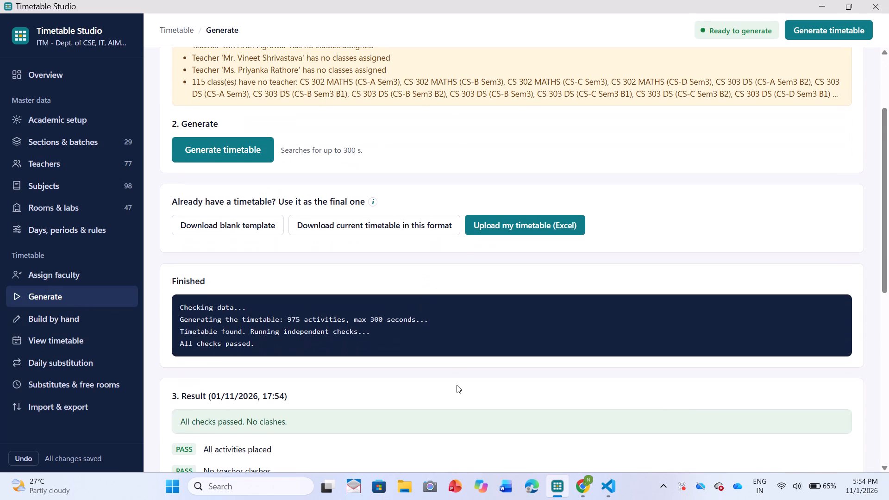
scroll(457, 385, "down", 4)
Open the generated section timetable for CS-A Sem3.
left_click(69, 338)
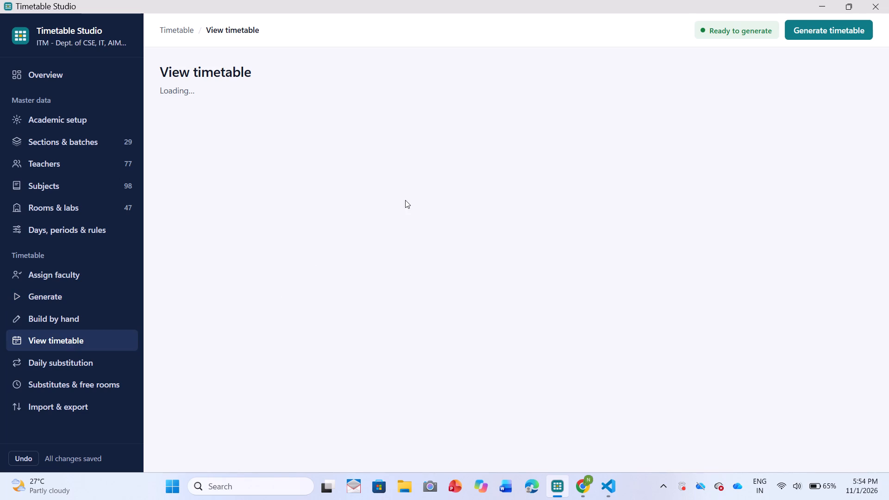
left_click(364, 111)
left_click(367, 170)
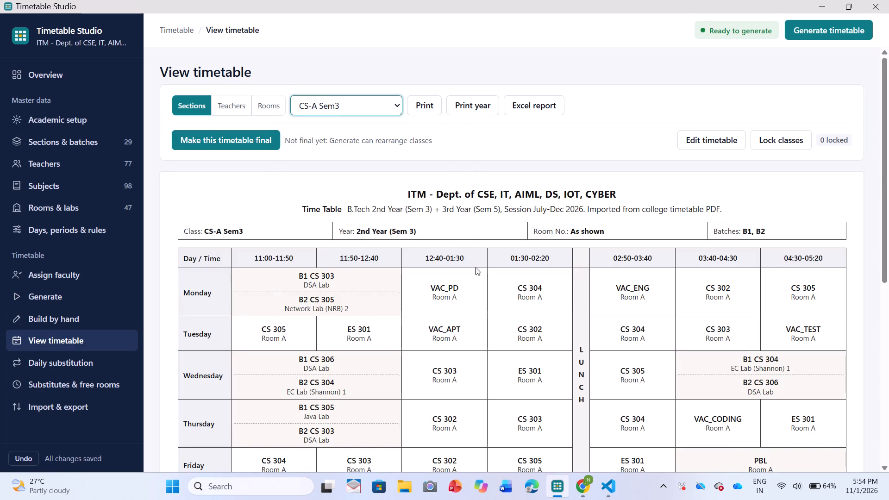
Examine the CS-A Sem3 weekly timetable from Monday to Friday, including the Thursday and Friday afternoon periods.
scroll(476, 284, "down", 8)
scroll(495, 327, "up", 4)
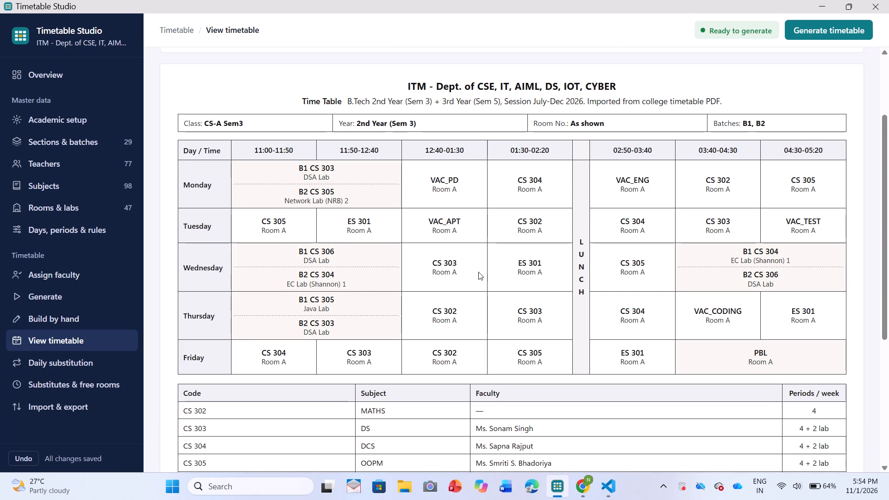
left_click_drag(515, 317, 586, 351)
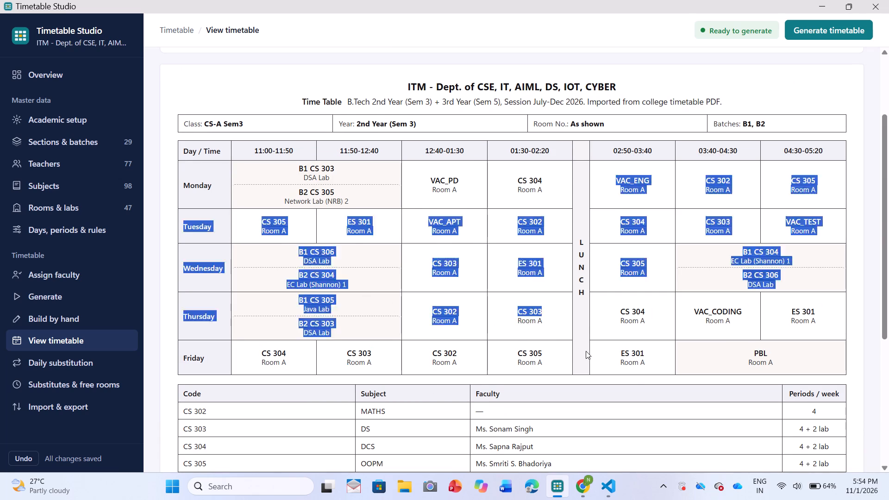
left_click_drag(586, 351, 710, 359)
left_click(710, 359)
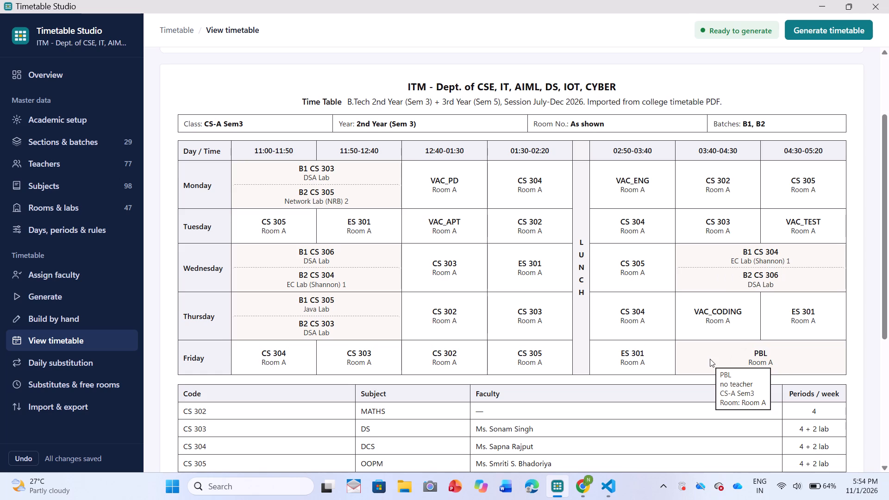
left_click(692, 335)
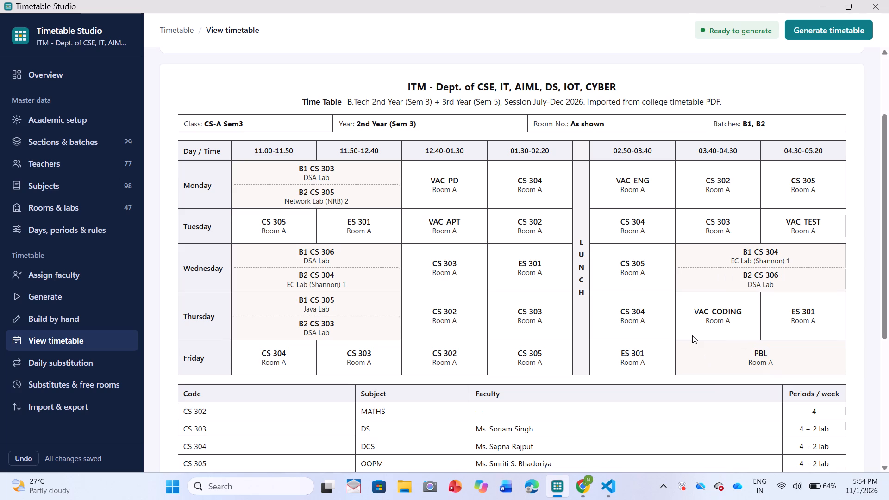
Display the section timetables for CS-B Sem3 and CS-C Sem3 in turn and examine their weekly schedules.
scroll(692, 335, "up", 3)
left_click(383, 105)
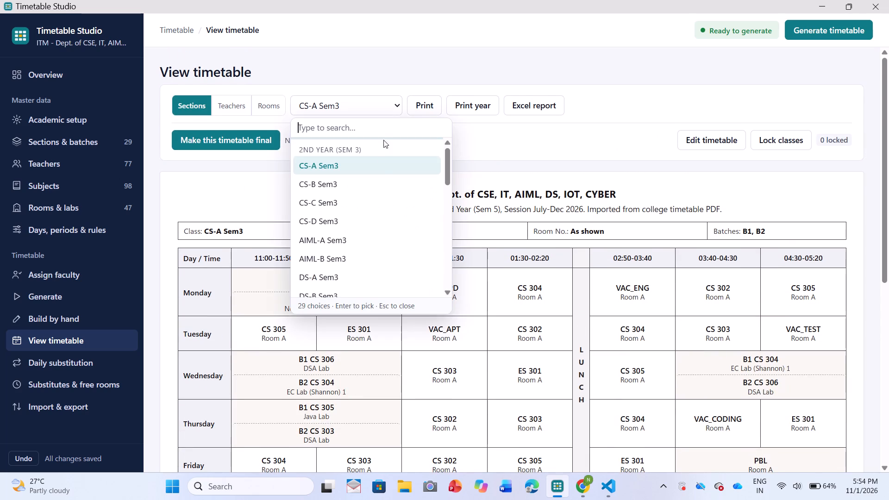
left_click(372, 183)
scroll(426, 282, "down", 1)
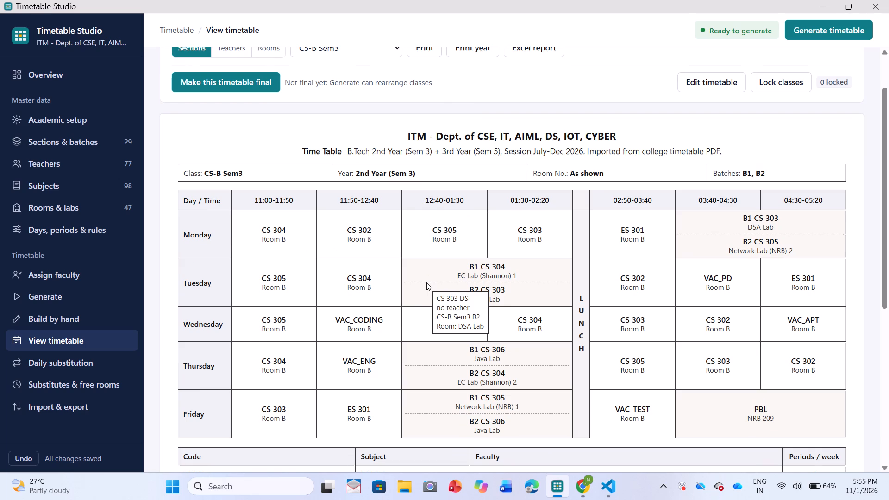
scroll(427, 229, "up", 2)
left_click(361, 101)
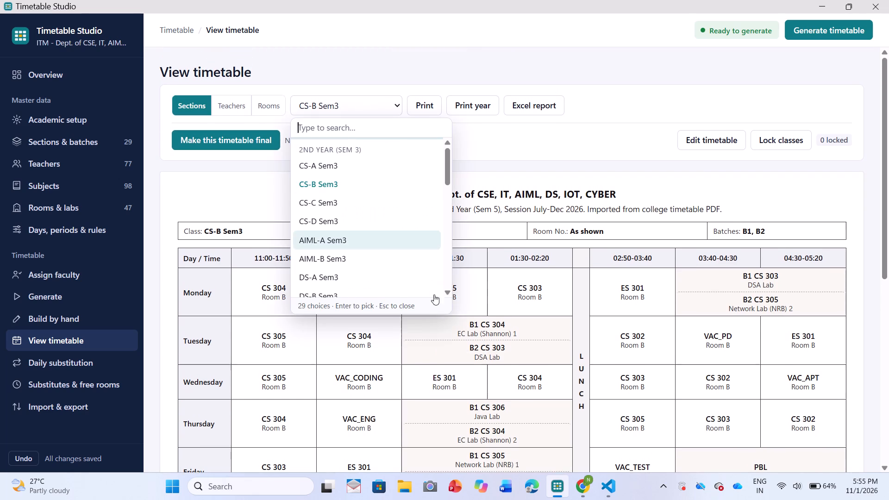
left_click(353, 210)
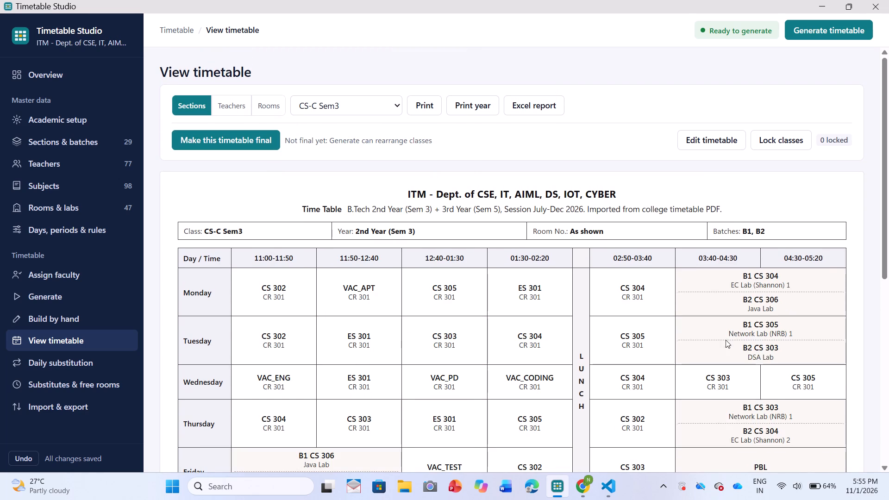
scroll(730, 348, "down", 2)
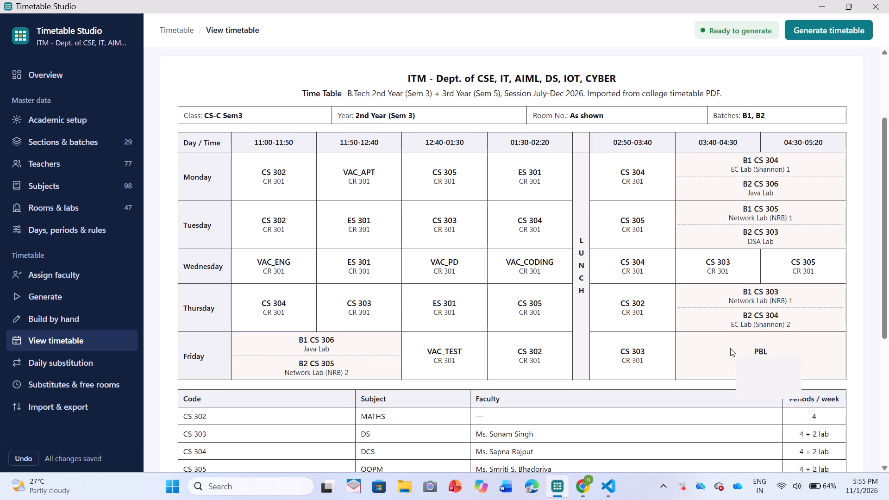
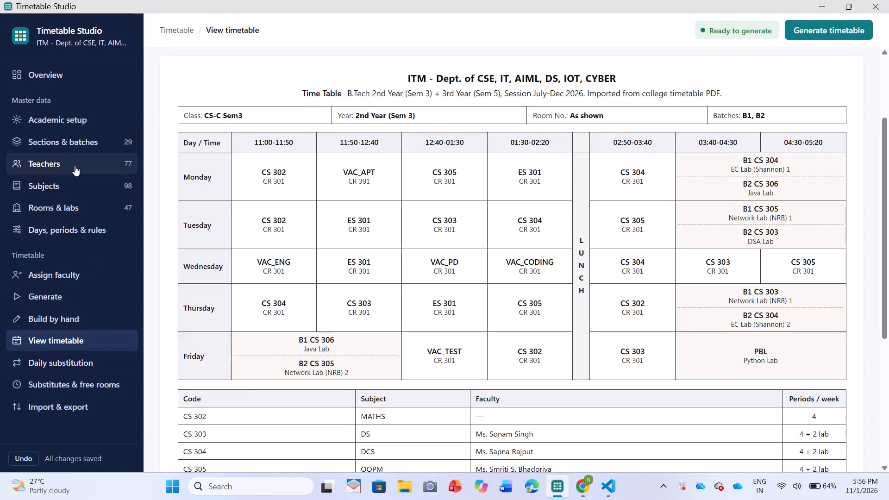
Open the CS-A Sem3 section data and examine its settings, class list with teachers, and batch-wise lab rounds.
left_click(72, 156)
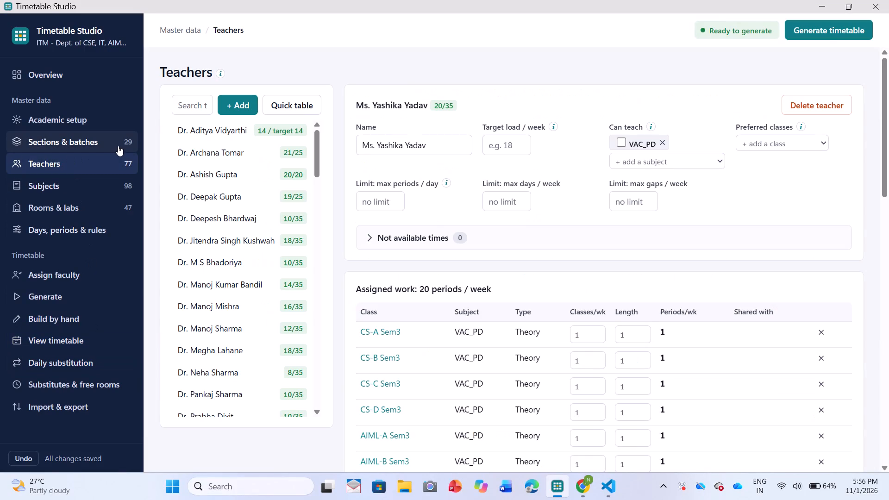
left_click(118, 146)
scroll(269, 240, "down", 9)
scroll(300, 296, "down", 2)
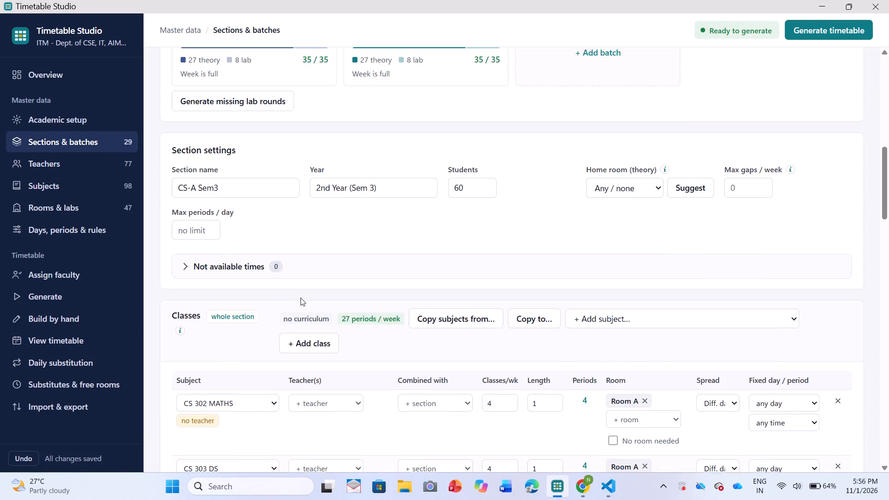
scroll(301, 298, "down", 11)
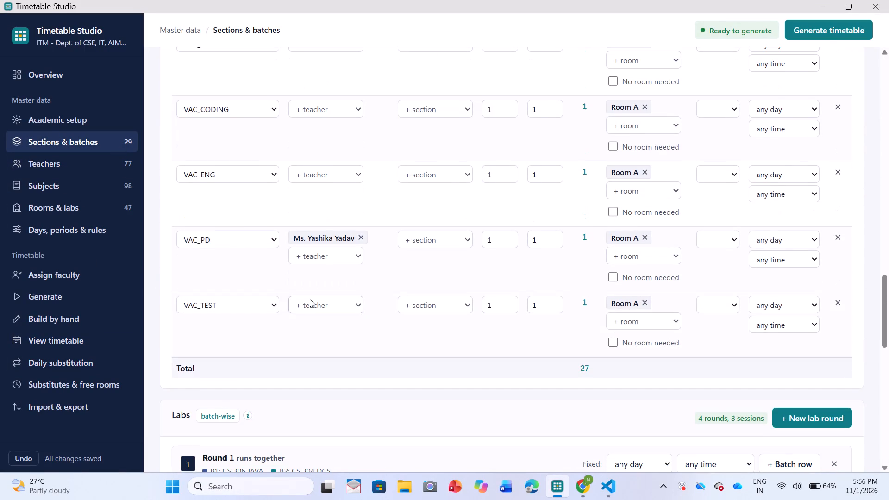
scroll(310, 299, "down", 10)
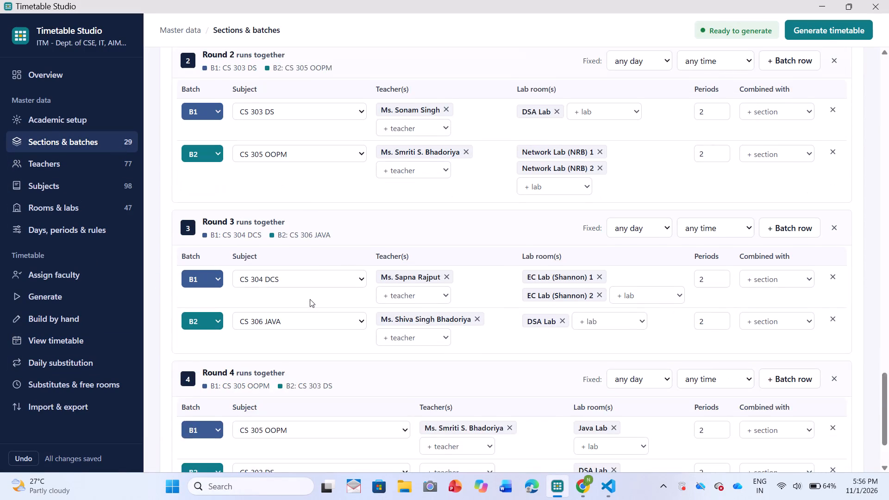
scroll(310, 299, "down", 8)
Switch to Visual Studio Code and begin the terminal assistant's prompt with "dekho jab bhi lab round 4 ho".
left_click(603, 490)
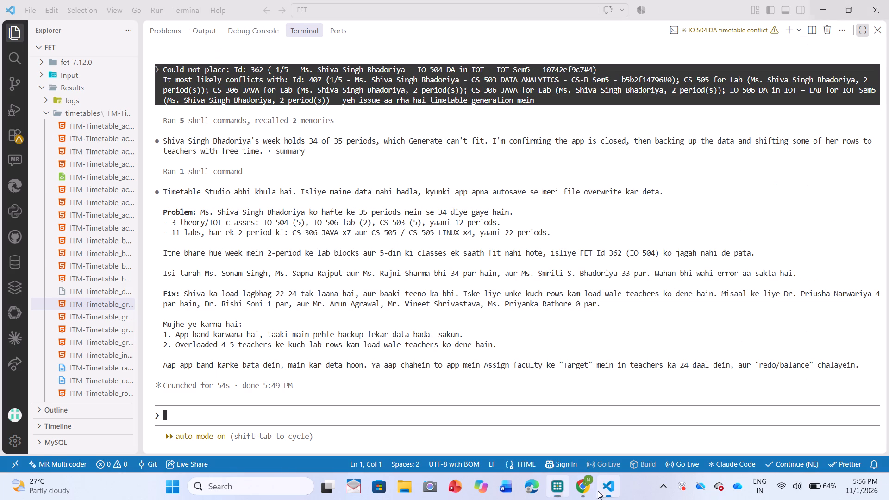
left_click(354, 418)
type("dekho jab bhi loa")
key("BackSpace")
key("BackSpace")
type("ab round 4 ho")
key("space")
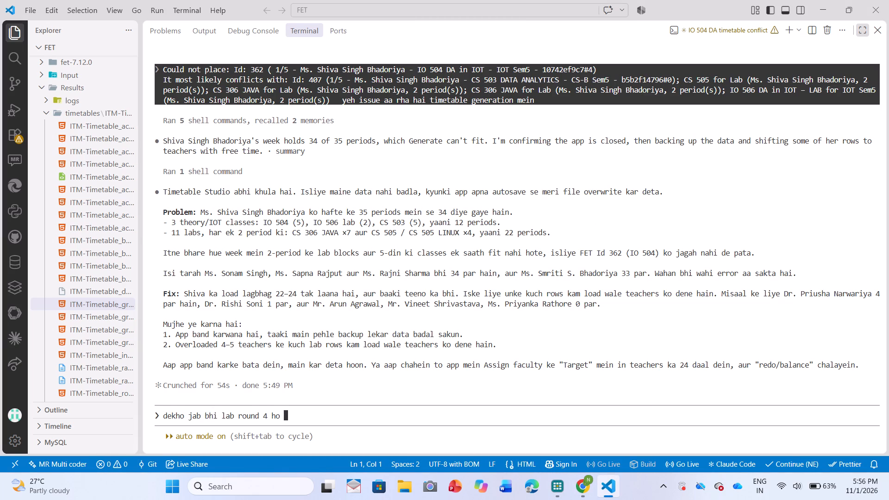
Continue the prompt with the Friday rule "tab yahi koshish karo ki agr friday ko PBL hai to dono na aaye".
type("tab yahi koshihs")
key("space")
key("BackSpace")
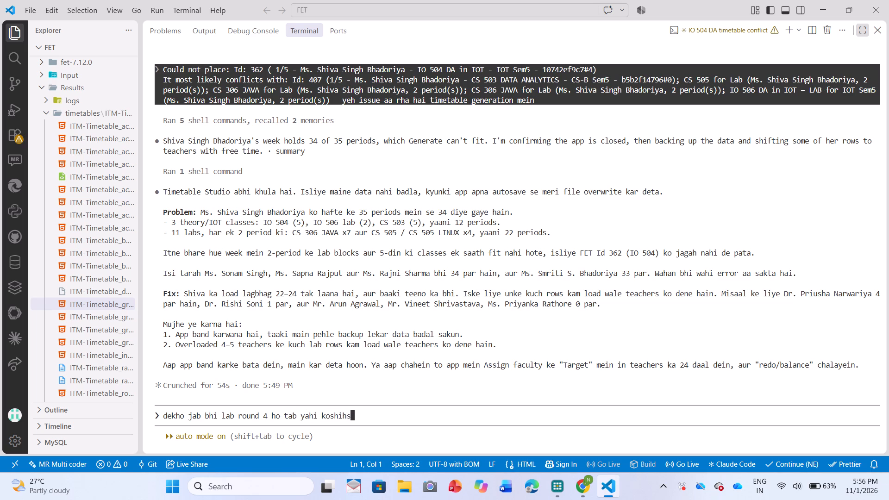
key("BackSpace")
key("BackSpace")
type("sh a")
key("BackSpace")
type("karo ki agr fri")
type("day o")
key("space")
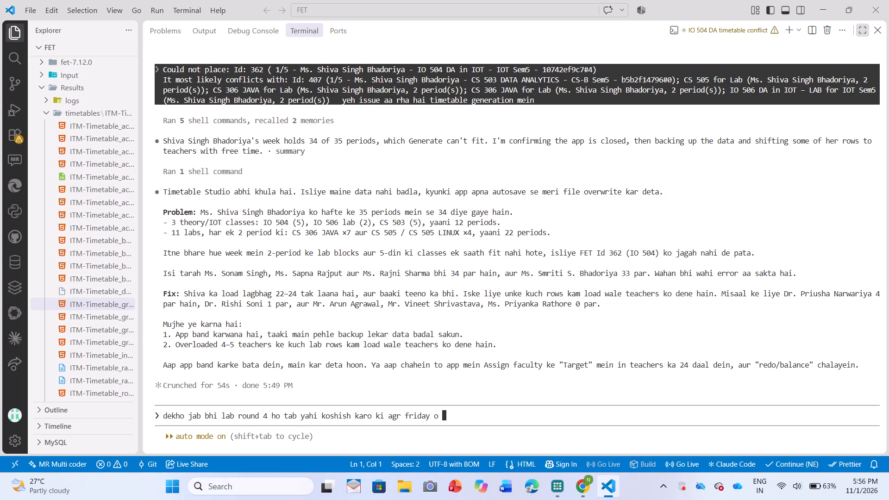
key("BackSpace")
key("BackSpace")
type("ko")
key("space")
type("PBL hai to dono na aaye")
key("space")
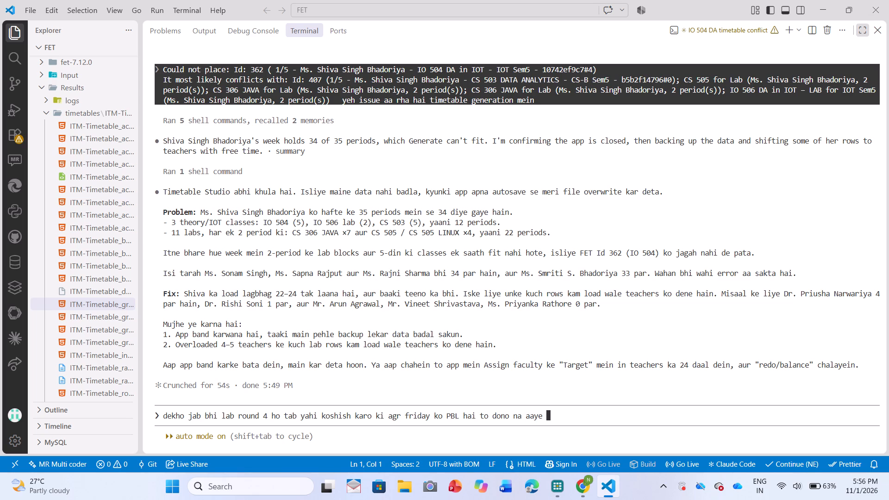
Add the fallback condition ", agr koi option nhi hai tab saath mein aae" to the prompt.
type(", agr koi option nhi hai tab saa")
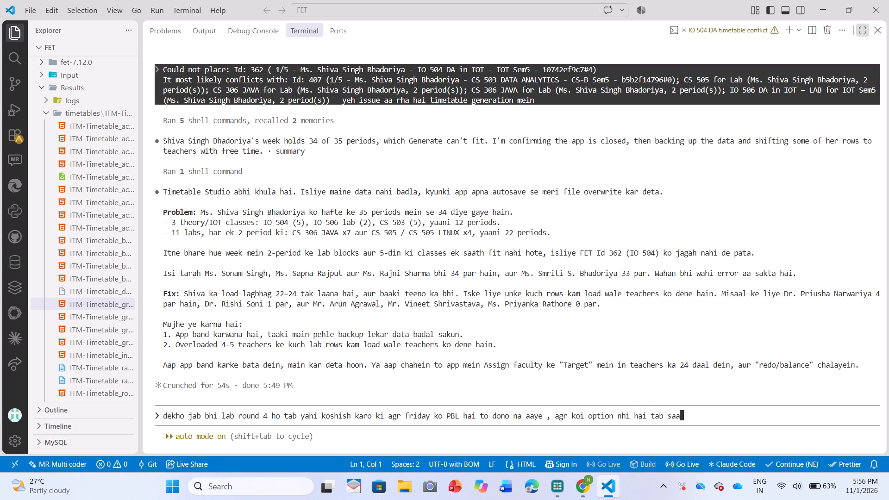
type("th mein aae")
Correct the end of the prompt to read "aaye" and send it to the terminal assistant.
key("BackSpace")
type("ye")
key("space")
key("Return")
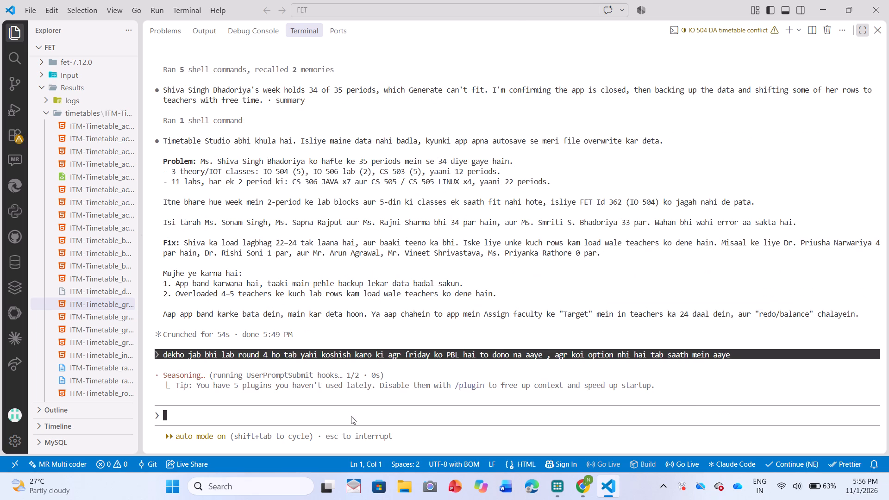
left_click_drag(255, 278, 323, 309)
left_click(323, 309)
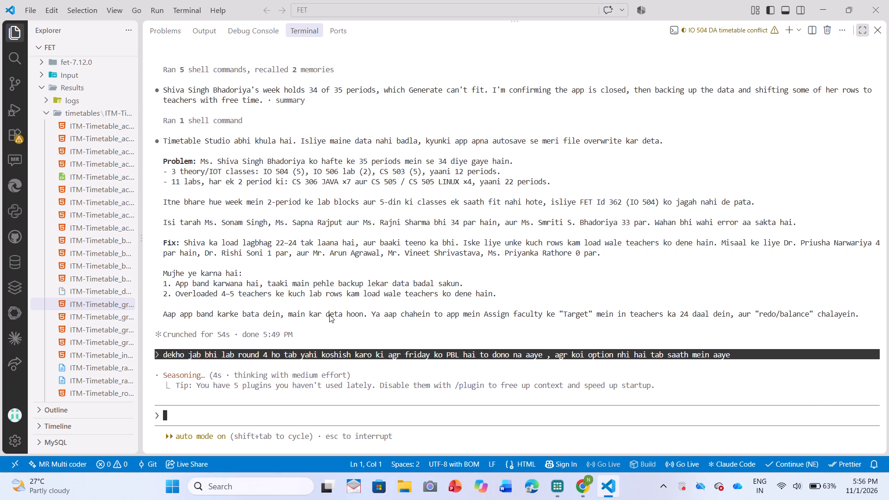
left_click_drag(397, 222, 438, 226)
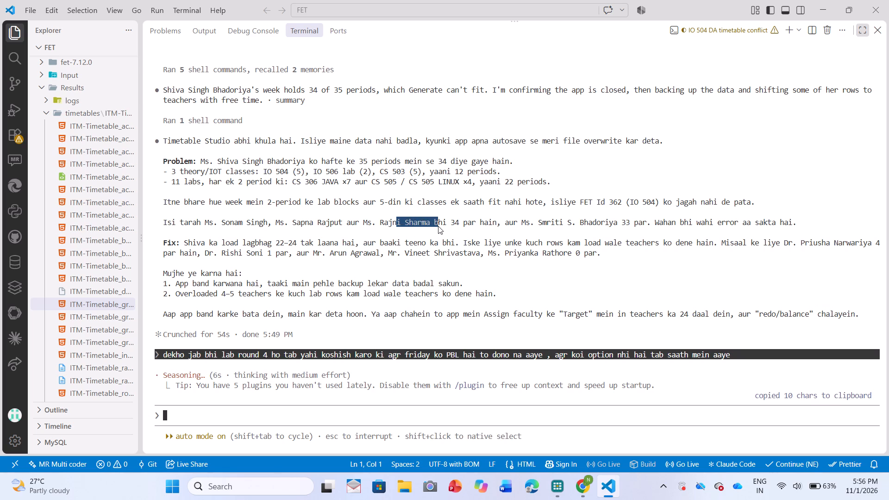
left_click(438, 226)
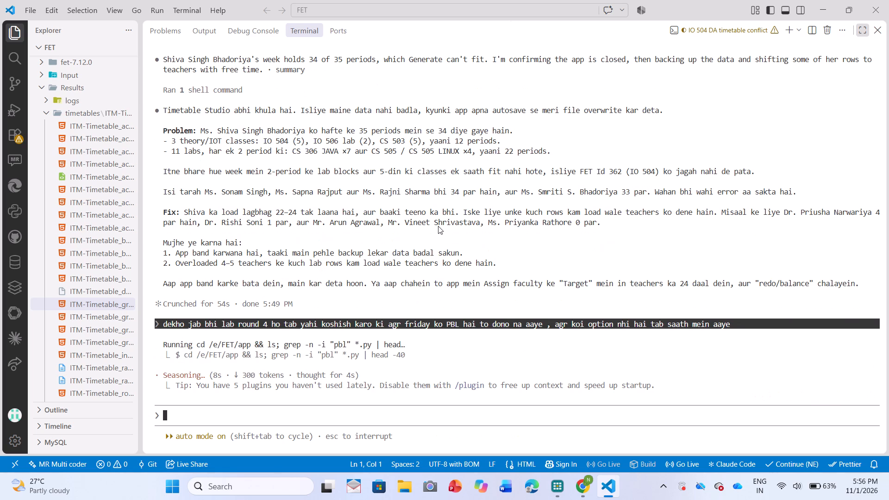
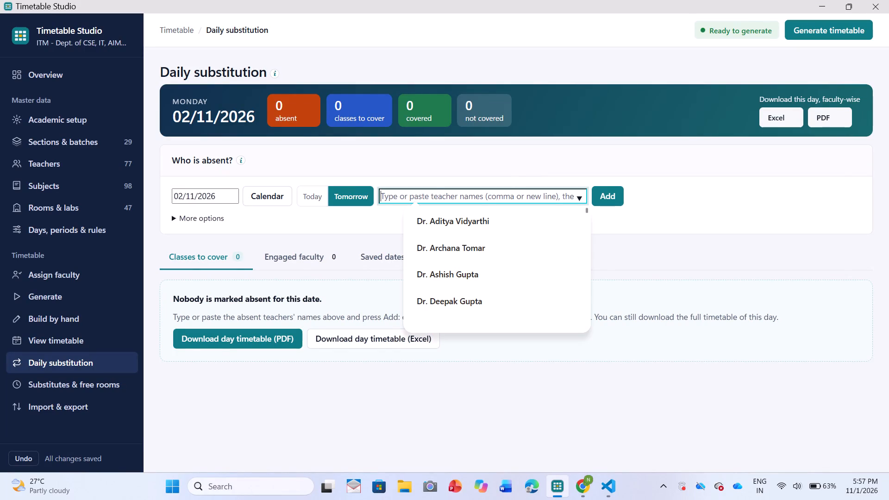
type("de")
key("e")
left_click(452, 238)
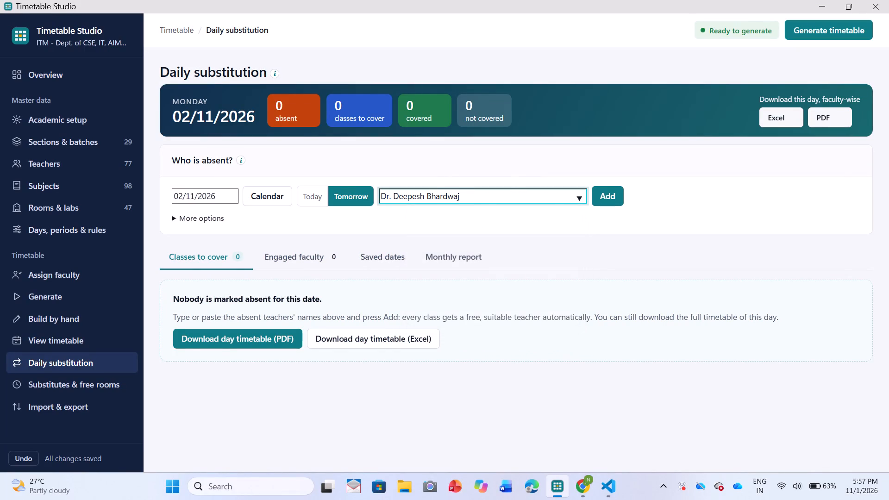
Find teachers matching "dee" and add the first match as absent for Monday 02/11/2026.
left_click_drag(469, 196, 334, 204)
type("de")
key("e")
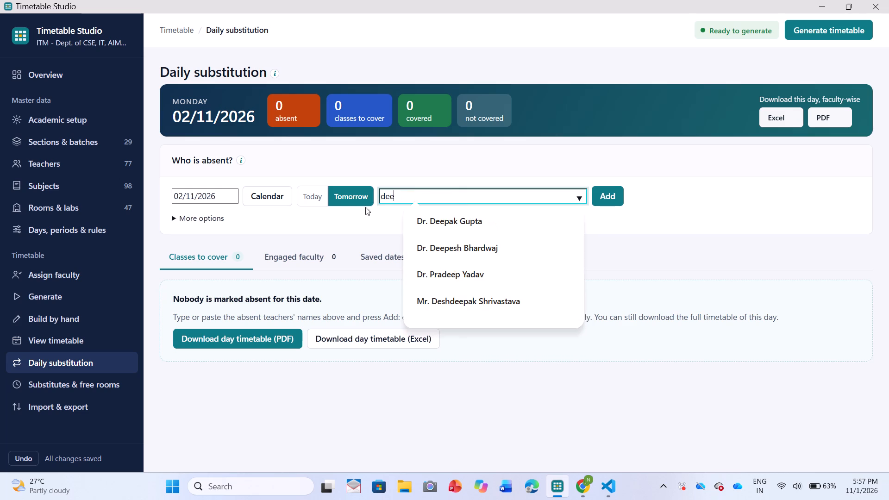
left_click(518, 222)
left_click(443, 222)
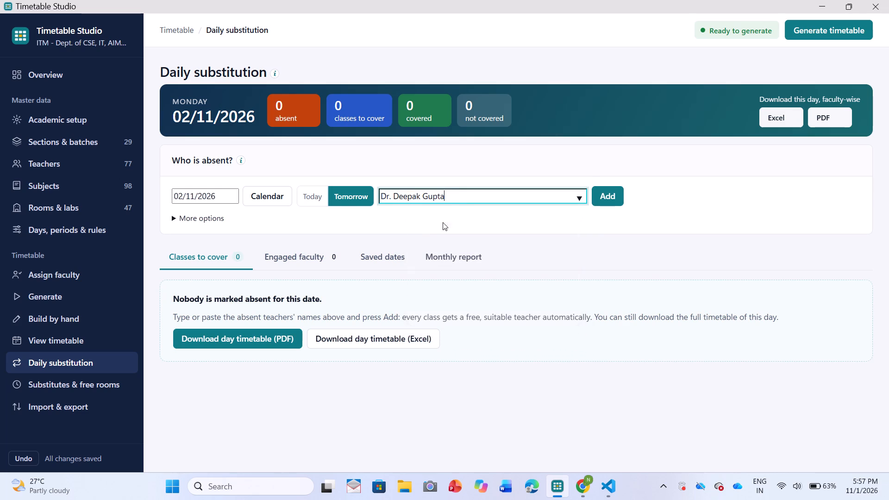
left_click(602, 205)
Examine the absent teacher's Monday classes and the substitute suggested for each one.
scroll(474, 179, "down", 3)
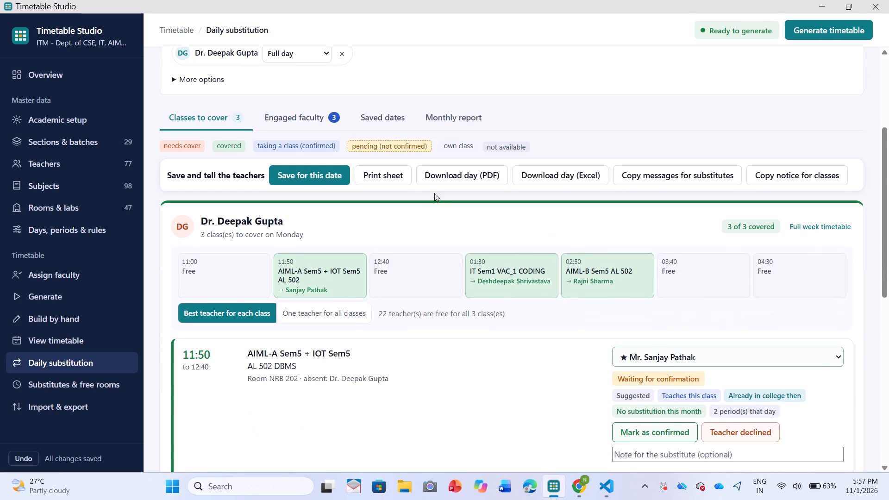
scroll(362, 242, "down", 2)
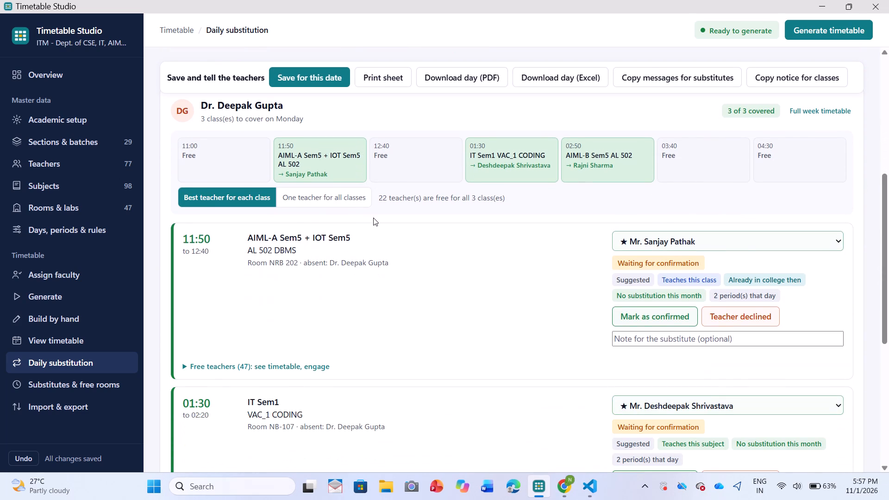
left_click_drag(302, 167, 375, 151)
left_click(458, 167)
left_click_drag(482, 169, 565, 175)
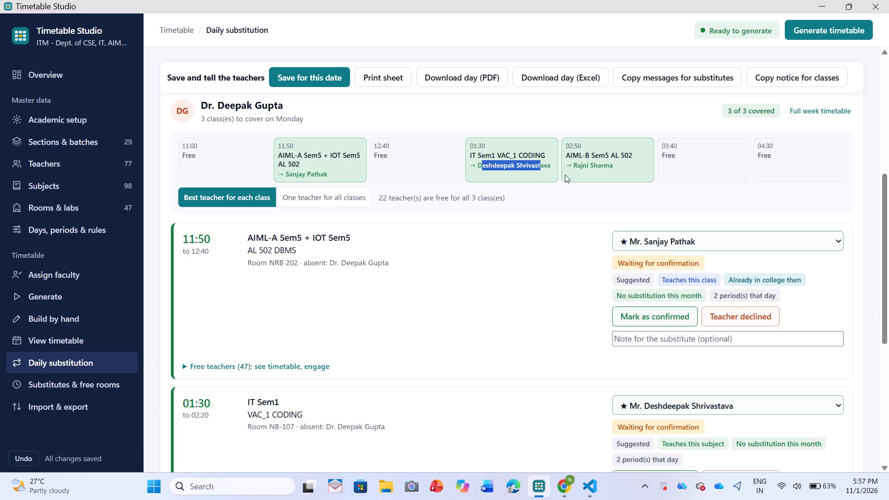
left_click_drag(565, 175, 622, 180)
left_click(635, 182)
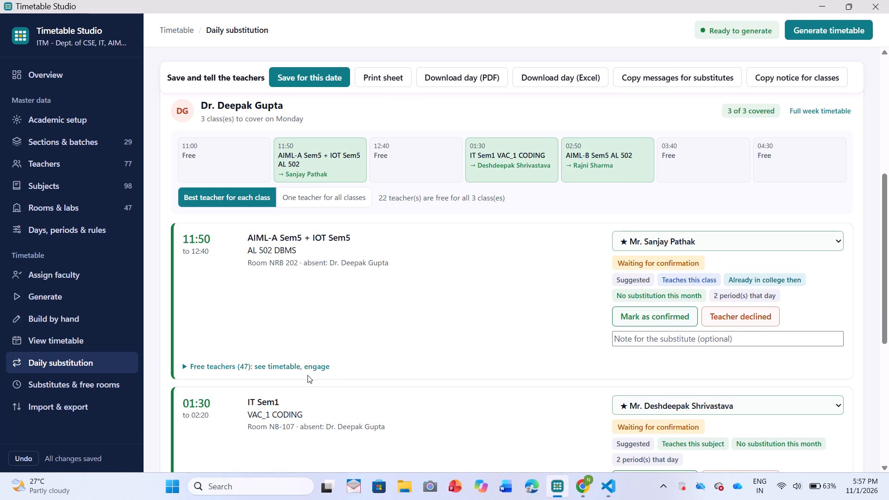
Expand the free teachers for the 11:50 AIML-A Sem5 + IOT Sem5 class and examine the best match's day and week timetable.
left_click(289, 363)
scroll(388, 324, "down", 5)
scroll(341, 168, "up", 3)
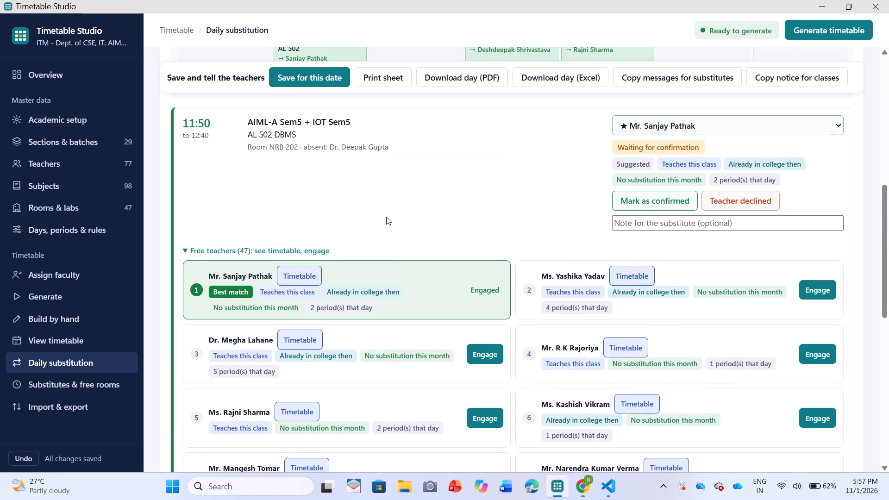
left_click(293, 280)
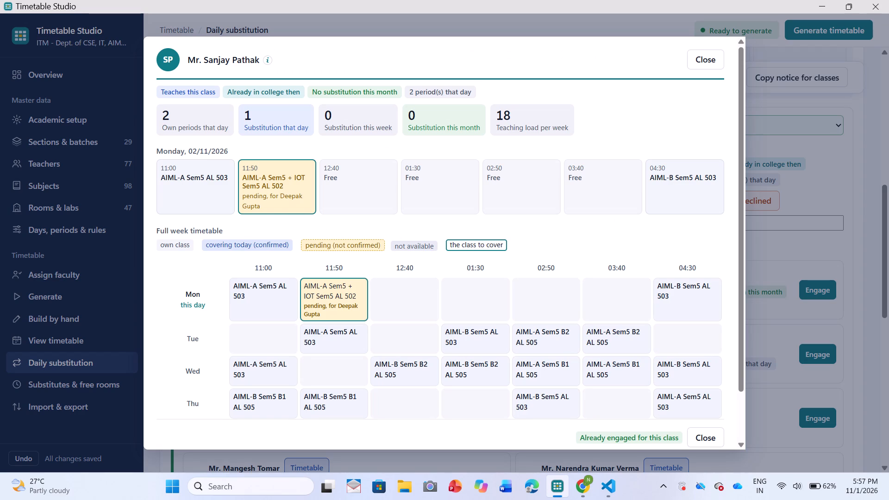
left_click_drag(250, 201, 259, 206)
left_click(259, 206)
scroll(345, 315, "down", 5)
scroll(345, 319, "up", 7)
left_click(204, 191)
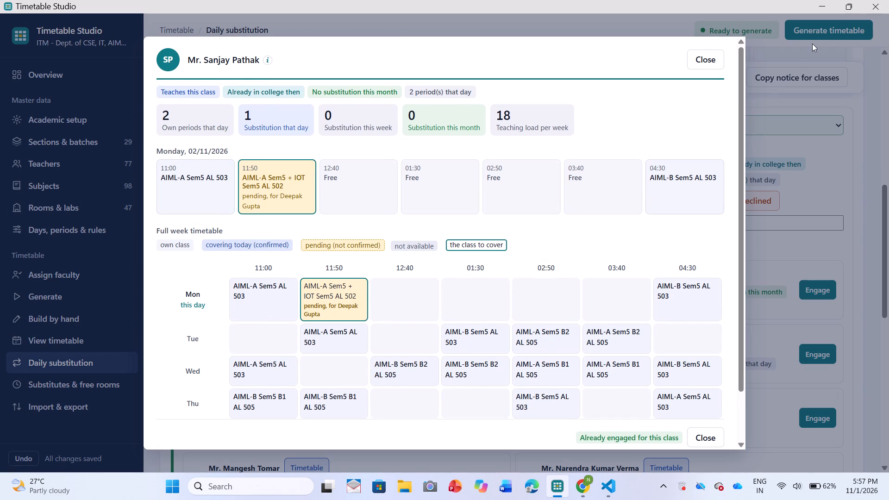
left_click(718, 57)
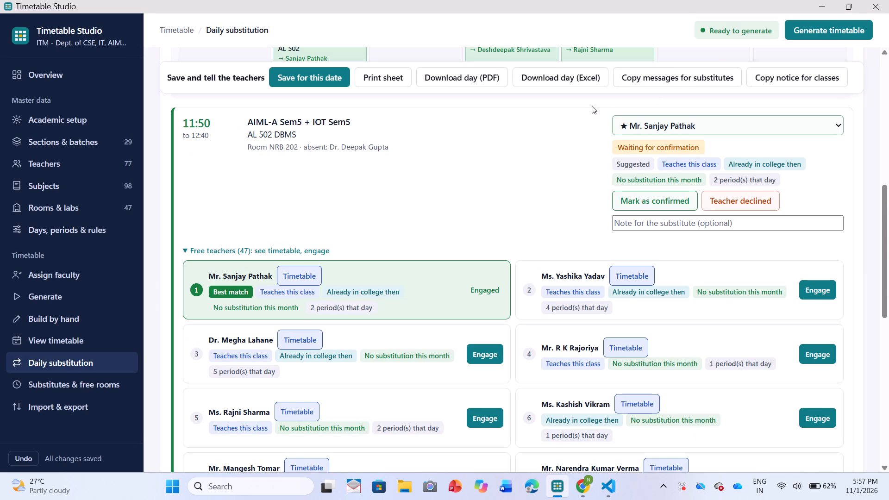
scroll(356, 167, "up", 2)
scroll(356, 167, "down", 2)
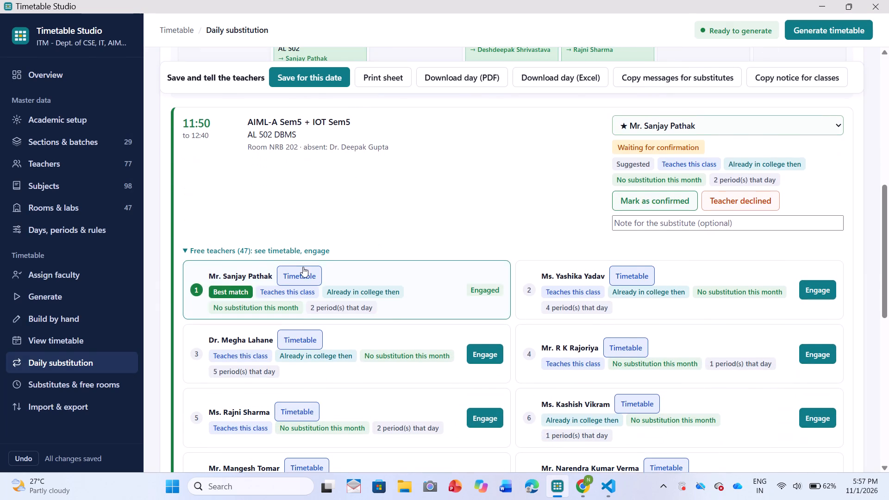
left_click(303, 267)
scroll(439, 235, "down", 4)
scroll(674, 127, "up", 4)
left_click(800, 103)
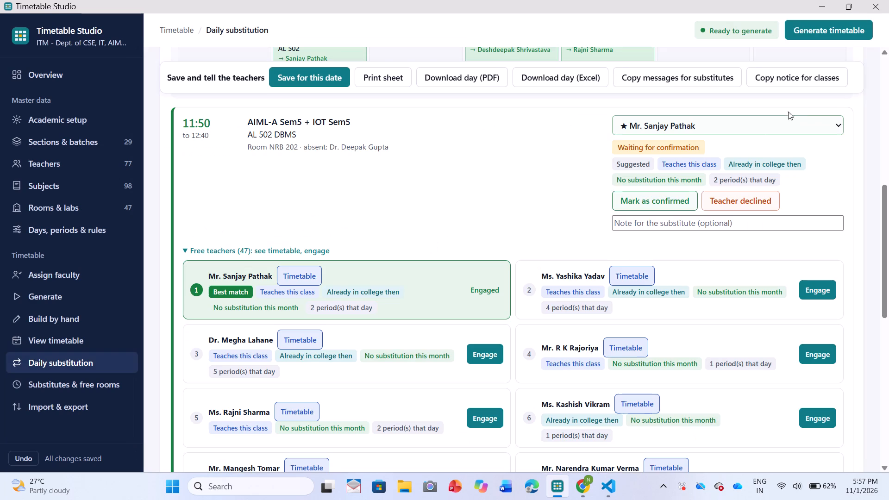
Examine the second-ranked free teacher's timetable for the 11:50 class and close it.
left_click(654, 275)
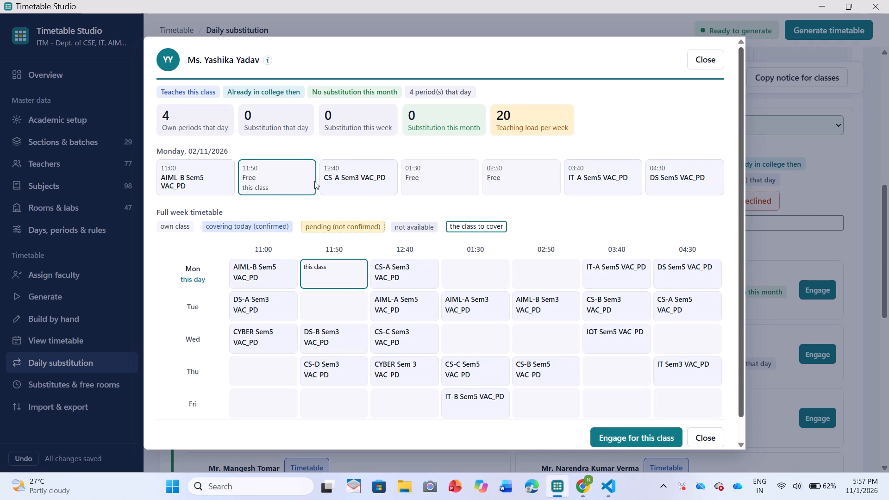
left_click(727, 180)
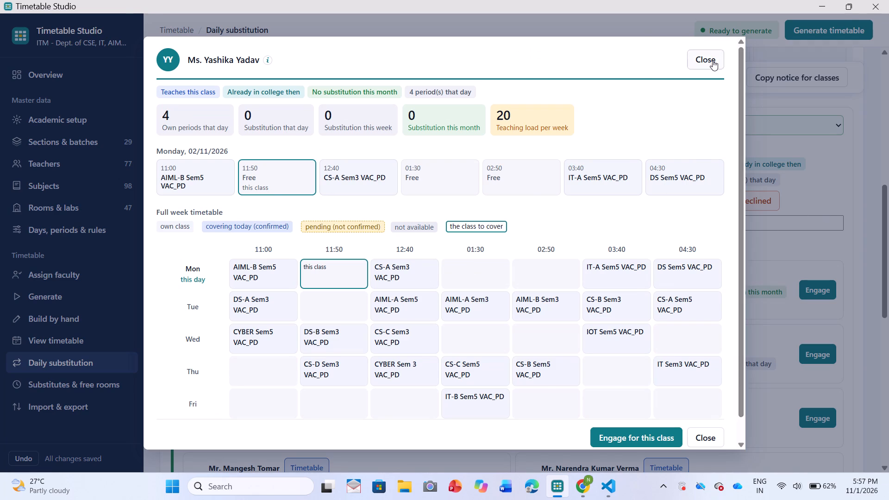
left_click(713, 57)
Show all free teachers for the 11:50 class and look through the ranked list.
scroll(638, 233, "down", 2)
scroll(321, 277, "down", 1)
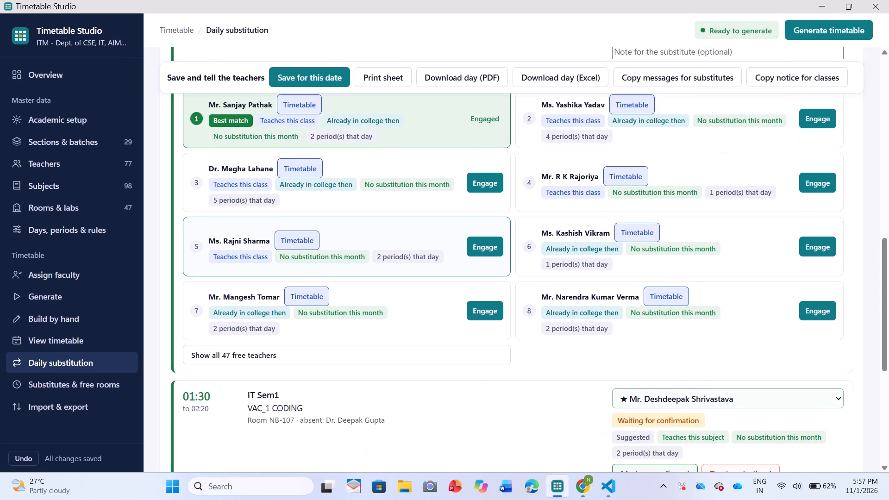
left_click(345, 357)
scroll(354, 342, "down", 3)
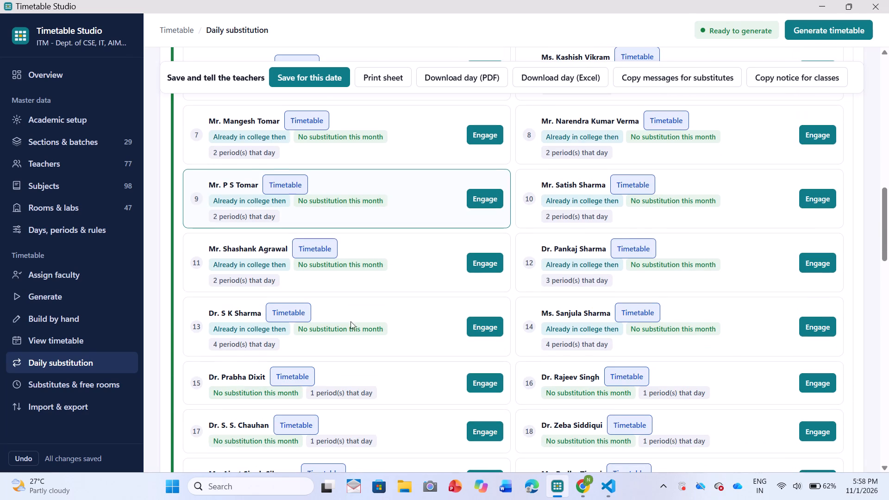
scroll(392, 285, "up", 5)
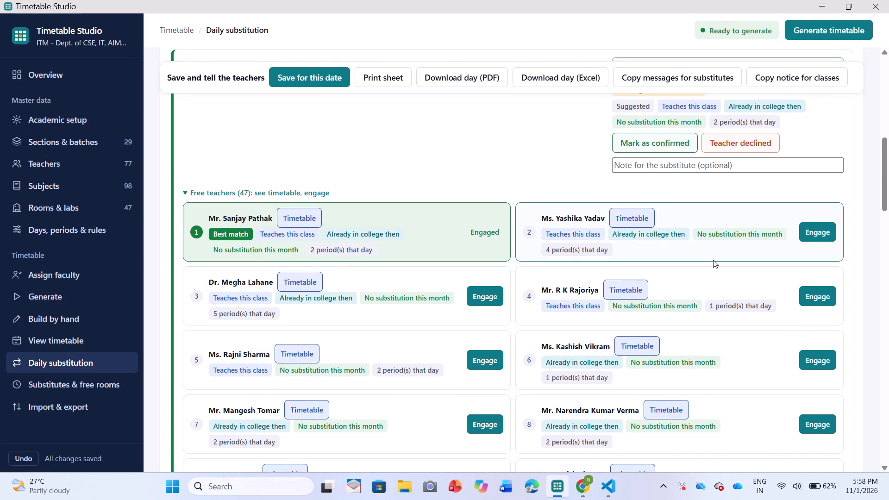
scroll(713, 257, "down", 4)
scroll(710, 257, "up", 4)
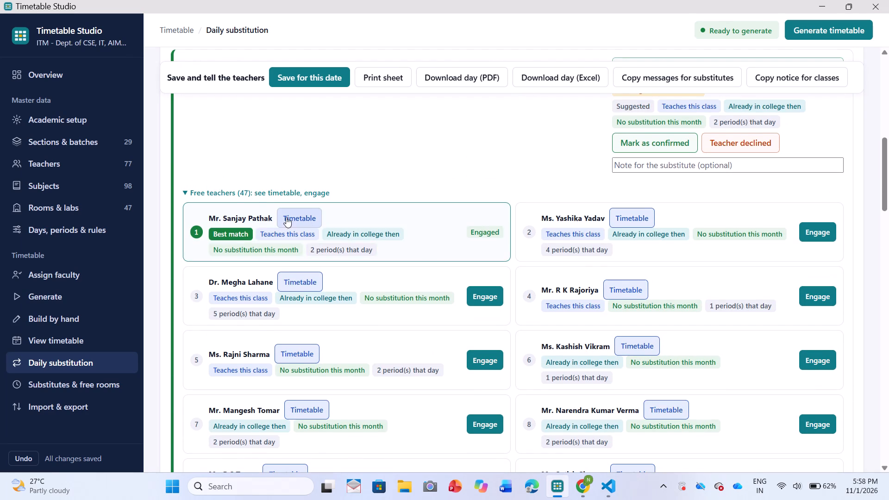
Copy the heading "Free teachers (47): see timetable, engage" and paste it into the terminal assistant's prompt in Visual Studio Code.
left_click_drag(188, 194, 266, 188)
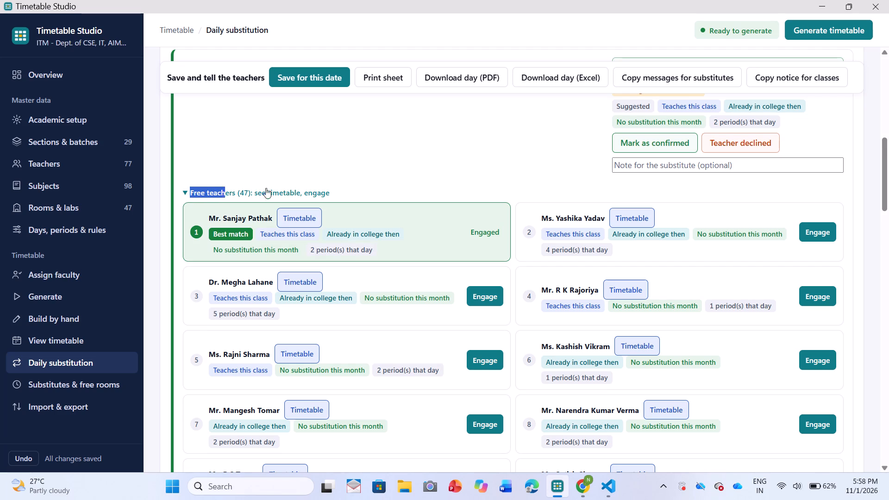
left_click_drag(266, 188, 352, 189)
key("ctrl+c")
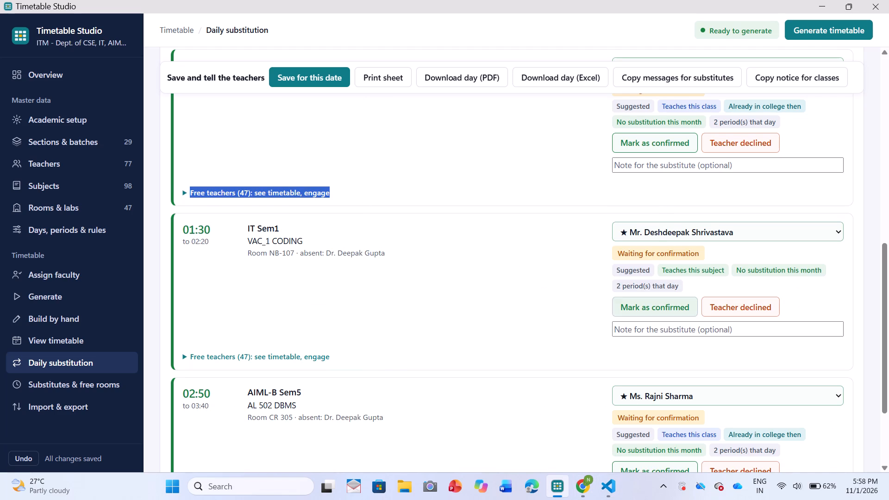
left_click(604, 494)
right_click(375, 406)
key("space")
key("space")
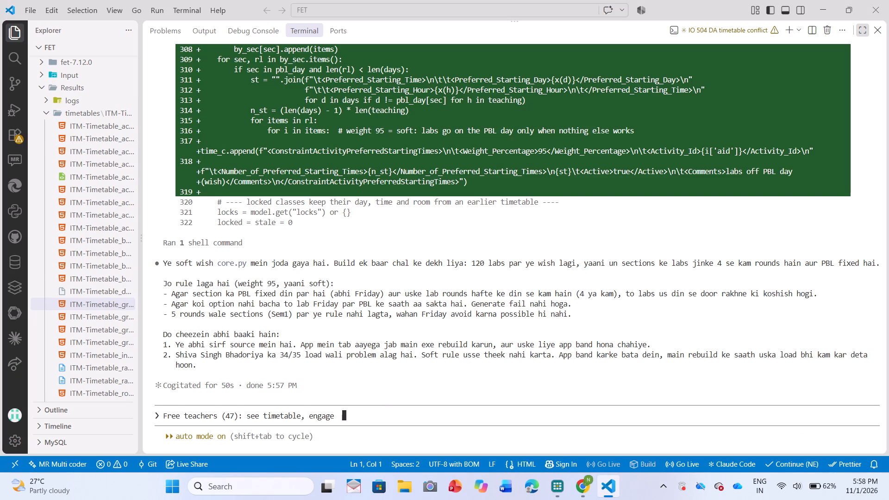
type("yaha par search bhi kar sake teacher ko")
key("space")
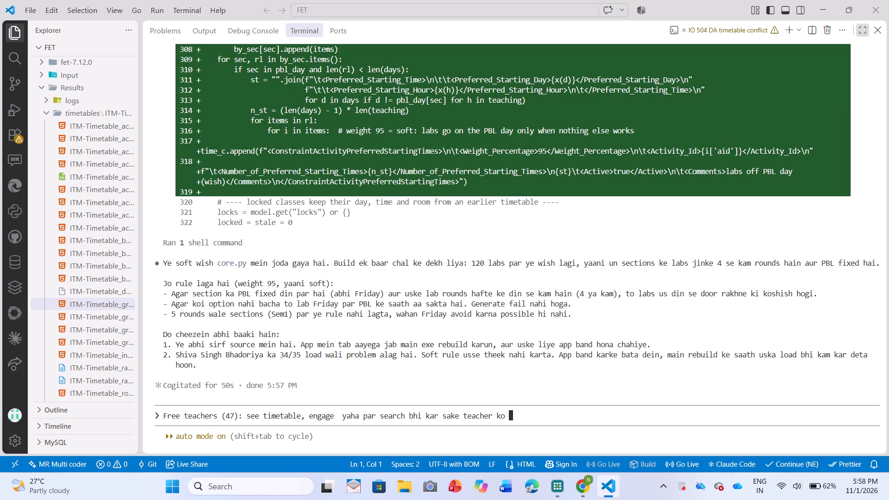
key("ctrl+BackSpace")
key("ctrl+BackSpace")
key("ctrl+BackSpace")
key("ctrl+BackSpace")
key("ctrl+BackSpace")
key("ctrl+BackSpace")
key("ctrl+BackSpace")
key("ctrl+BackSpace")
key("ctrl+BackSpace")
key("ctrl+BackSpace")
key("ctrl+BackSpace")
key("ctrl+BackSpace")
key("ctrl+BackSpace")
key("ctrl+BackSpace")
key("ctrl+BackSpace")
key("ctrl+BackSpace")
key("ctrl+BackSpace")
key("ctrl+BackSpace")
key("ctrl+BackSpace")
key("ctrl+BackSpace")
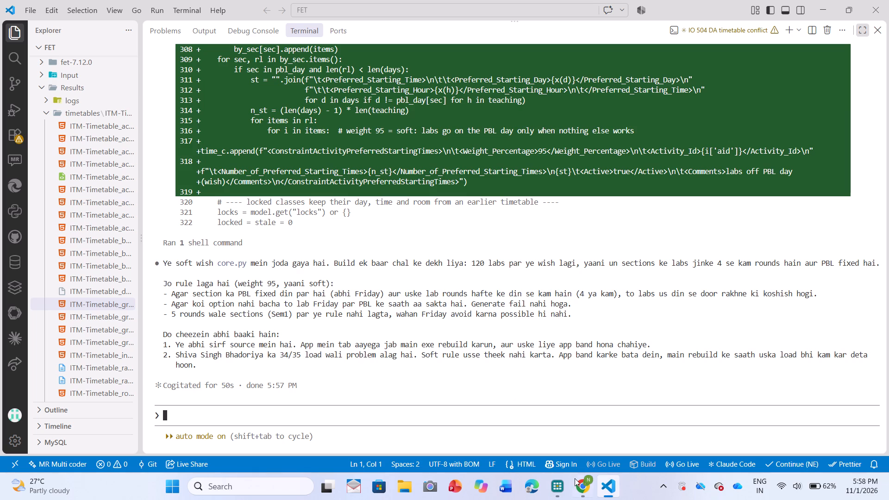
Switch to the Timetable Studio app and close its window ahead of the rebuild.
left_click(559, 481)
left_click(888, 0)
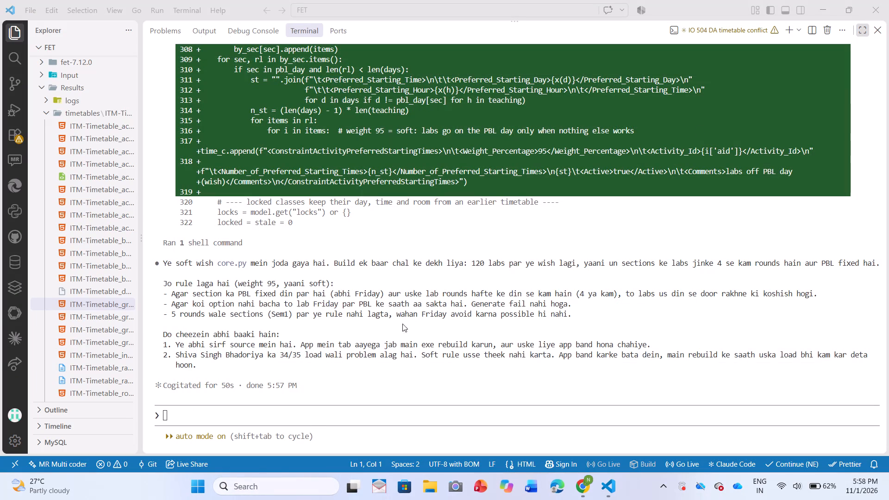
Send the prompt "karo rebuild" to the terminal assistant in Visual Studio Code.
left_click(305, 428)
type("karo")
key("space")
type("rebuild")
key("space")
key("Return")
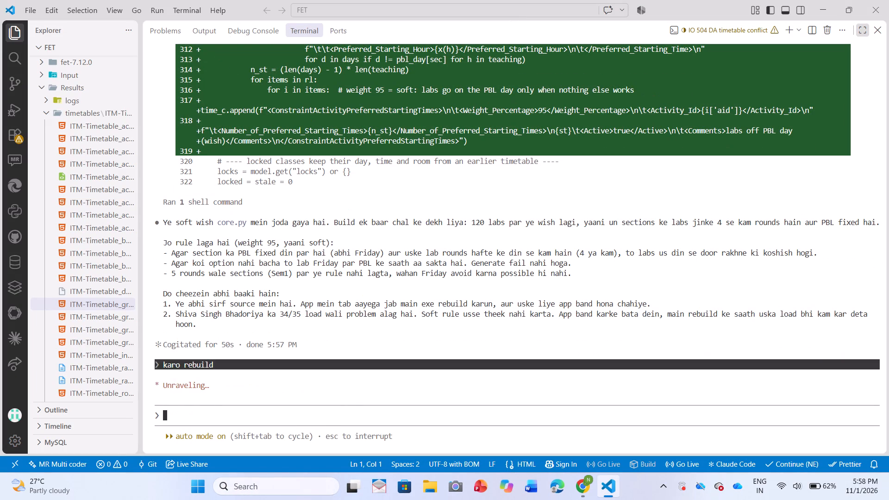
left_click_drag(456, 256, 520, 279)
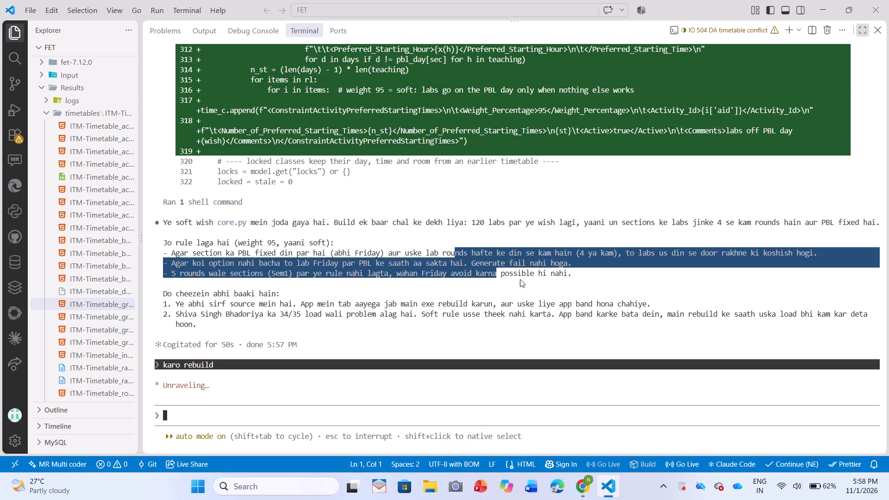
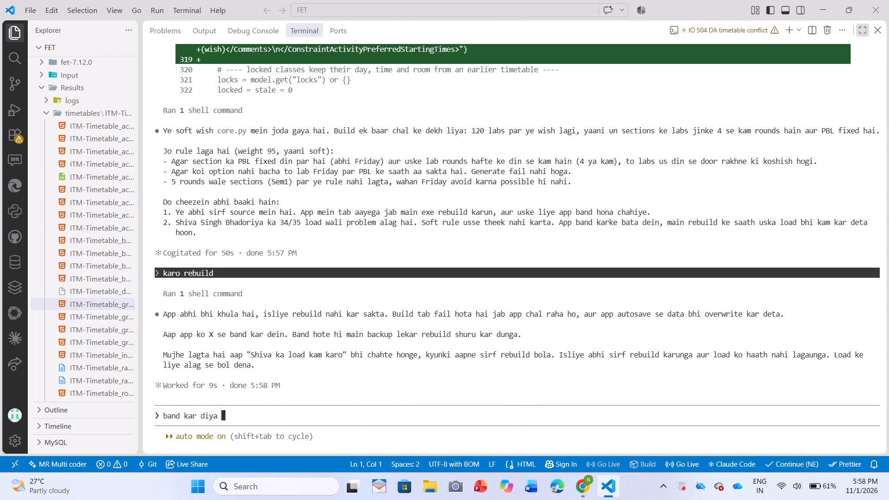
Complete the started prompt as "band kar diya hai" and send it to the terminal assistant.
type("hai")
key("space")
key("Return")
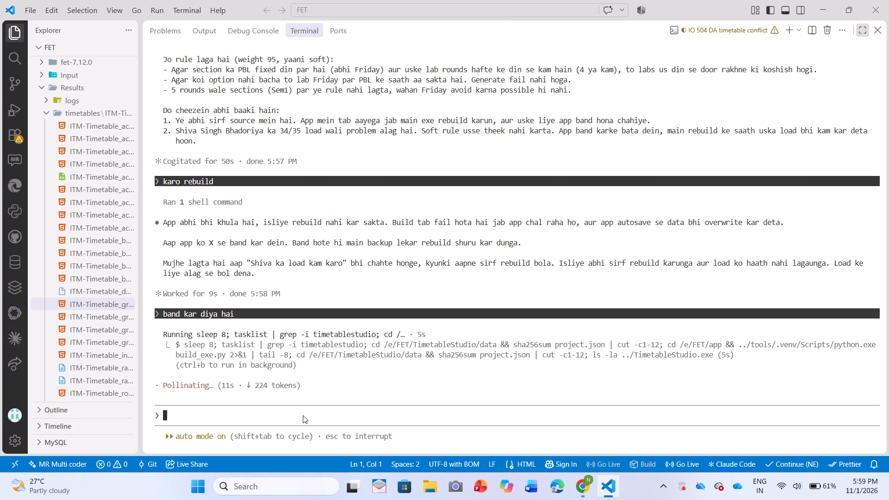
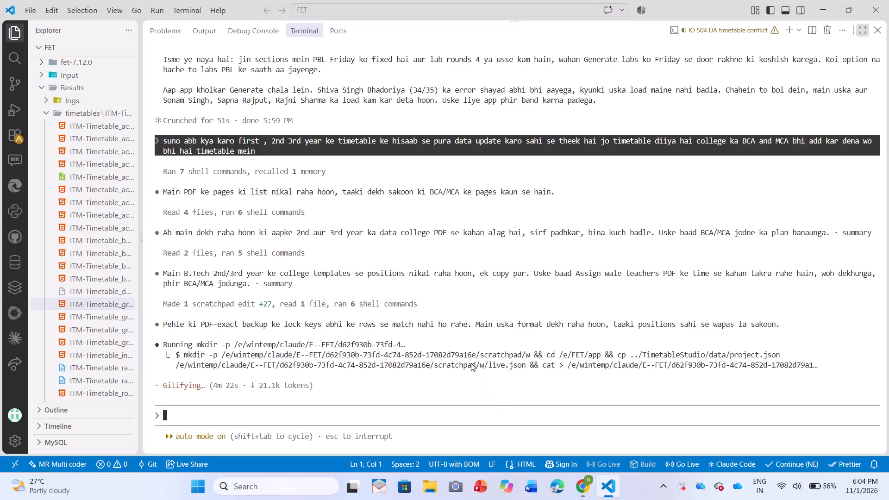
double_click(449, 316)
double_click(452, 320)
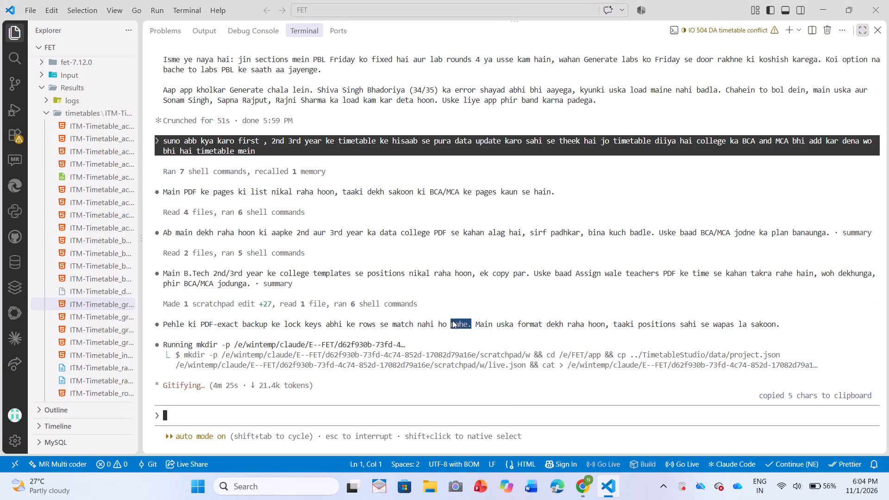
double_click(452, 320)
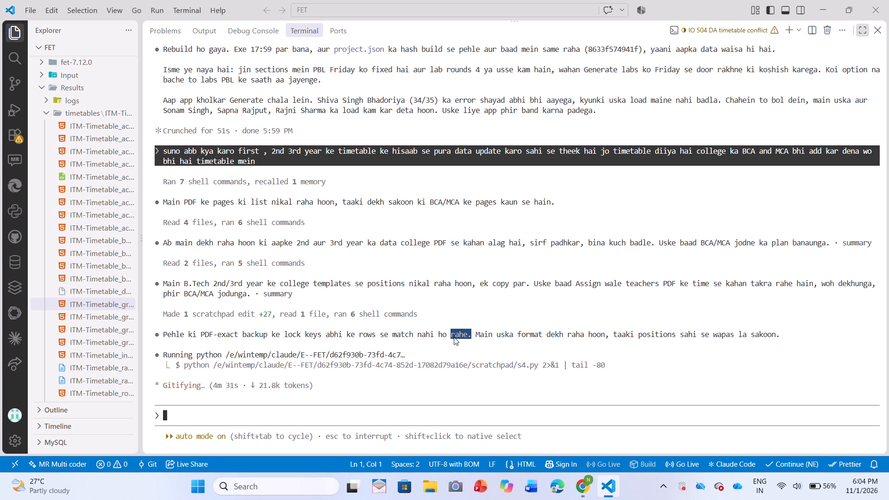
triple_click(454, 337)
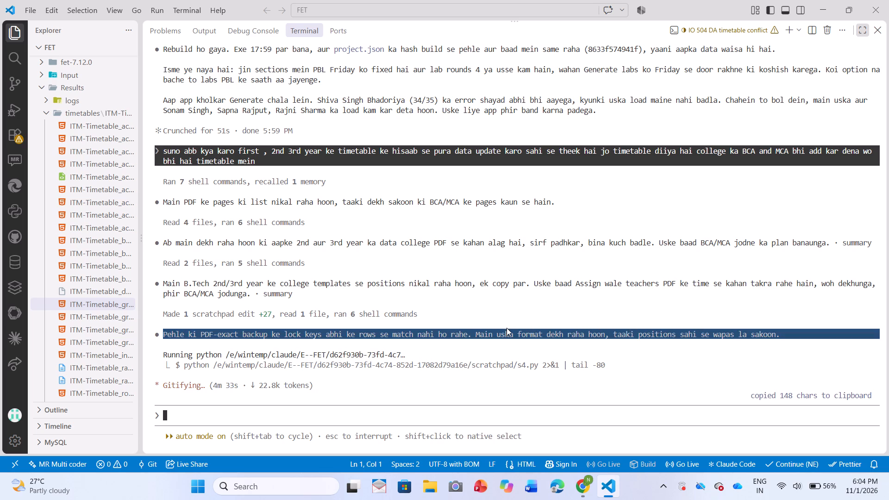
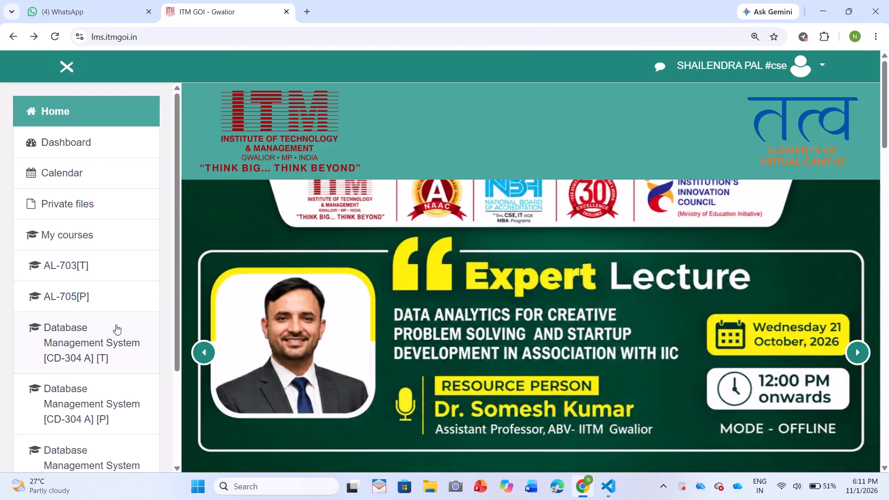
Open the Experiment-1 PDF from the Database Management System [CD-304 A] [P] course on the ITM LMS.
scroll(101, 379, "down", 1)
left_click(102, 362)
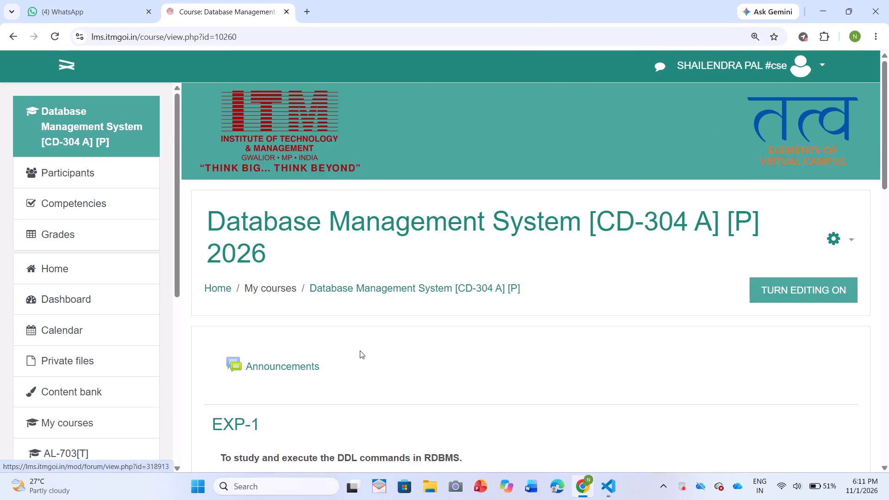
scroll(361, 350, "down", 7)
scroll(361, 350, "up", 3)
left_click(247, 287)
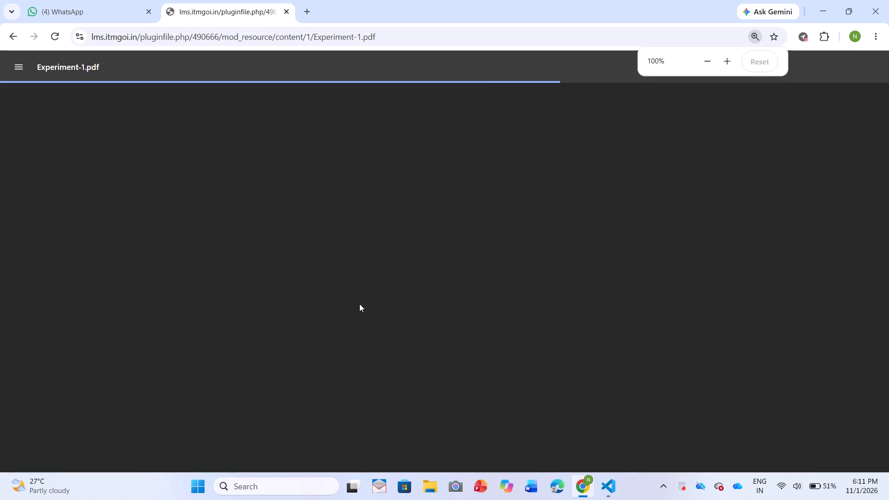
Skim through the Experiment-1 PDF and save it as Experiment-1 in the Downloads folder.
scroll(361, 302, "down", 20)
scroll(361, 302, "down", 6)
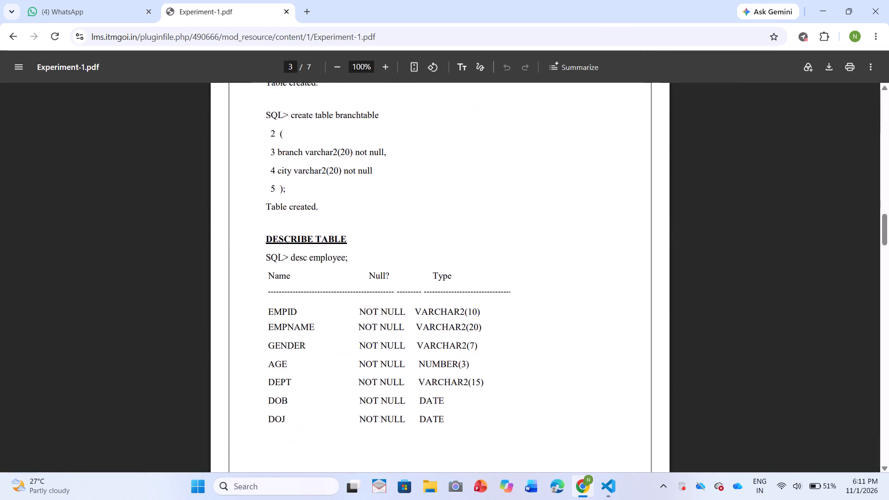
scroll(386, 345, "down", 20)
scroll(386, 345, "down", 14)
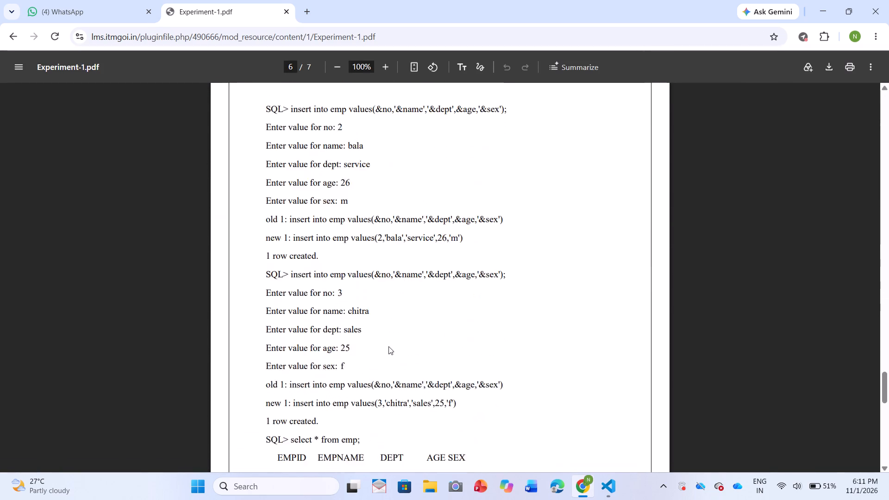
scroll(388, 346, "down", 11)
left_click(825, 70)
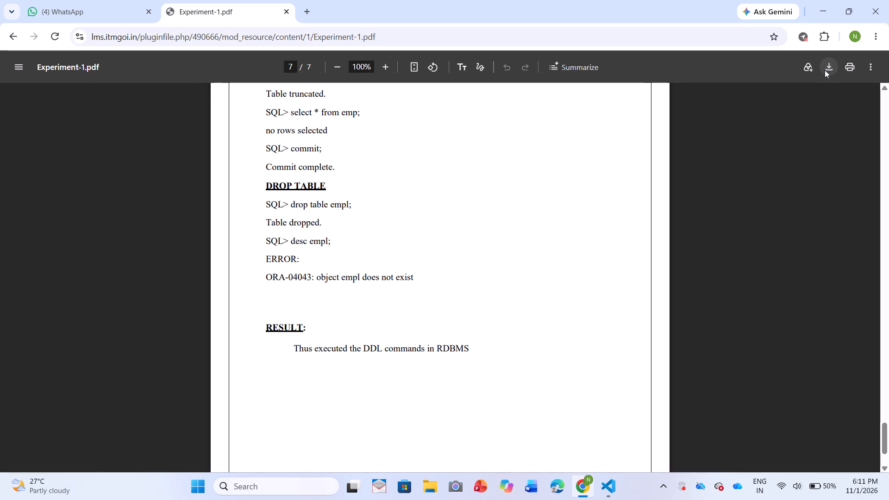
scroll(31, 209, "down", 4)
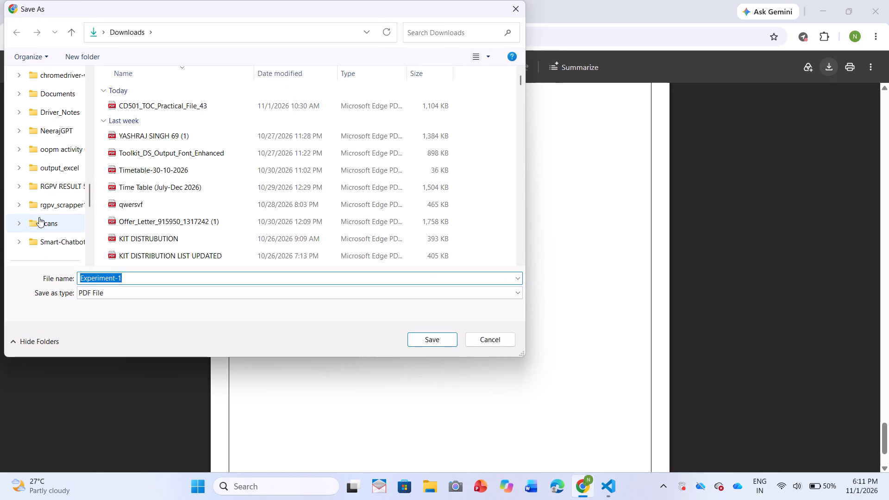
scroll(43, 220, "down", 4)
scroll(50, 191, "up", 3)
left_click(49, 233)
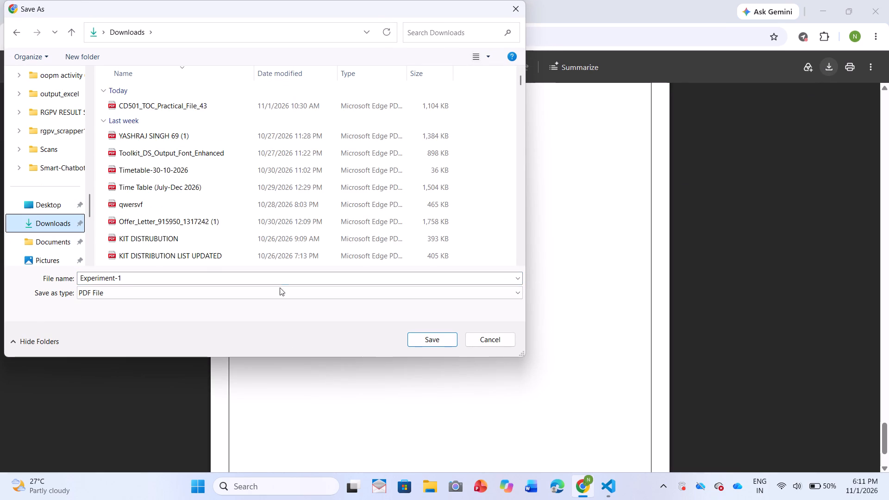
left_click(428, 344)
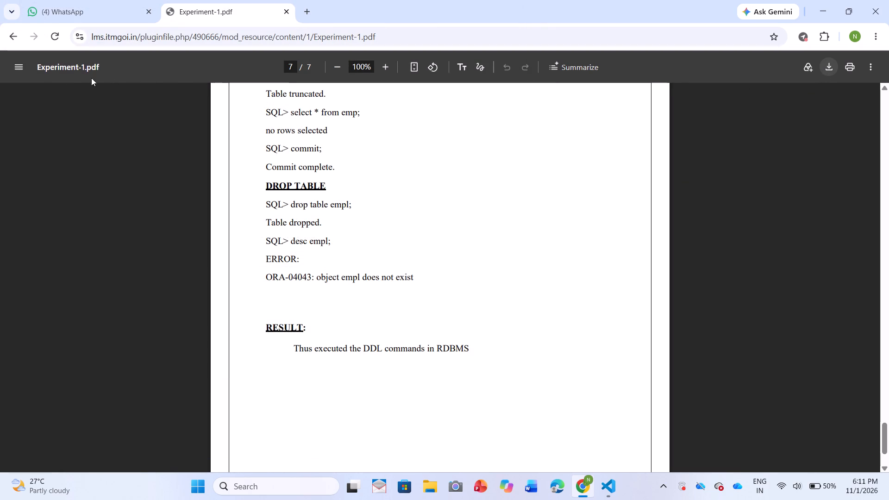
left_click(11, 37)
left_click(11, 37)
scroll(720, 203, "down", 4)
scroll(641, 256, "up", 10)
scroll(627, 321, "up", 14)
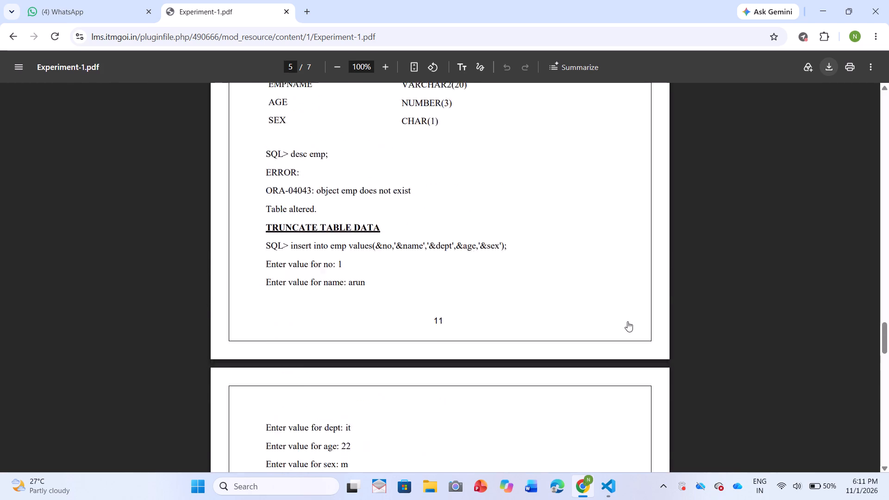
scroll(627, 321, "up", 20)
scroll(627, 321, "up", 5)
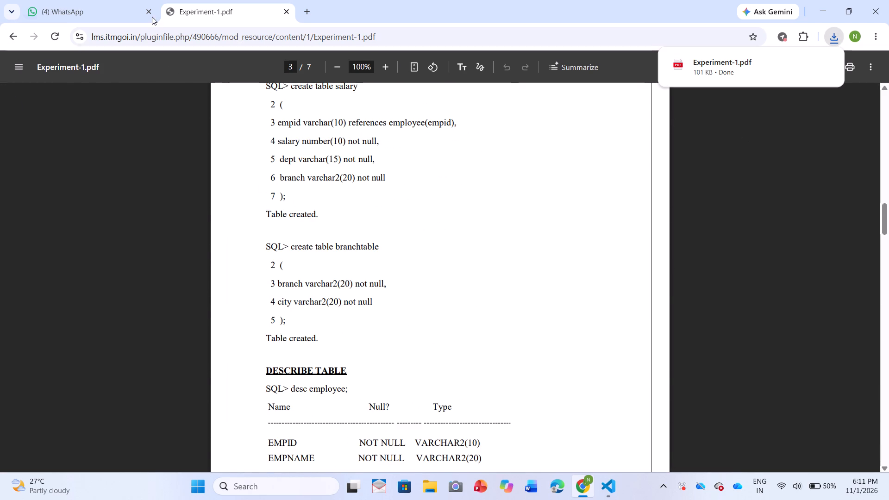